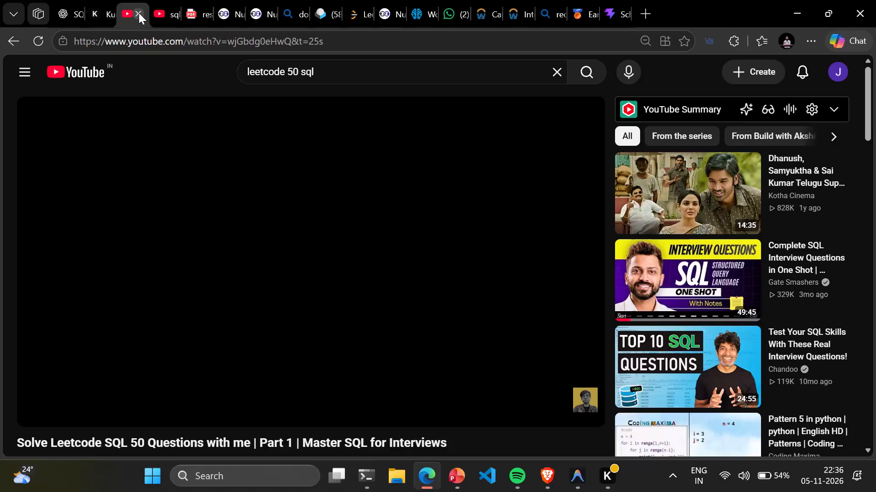
Look through the open browser tabs, from the SQL tutorial search results past the PDF to the Nugen pages.
left_click(156, 10)
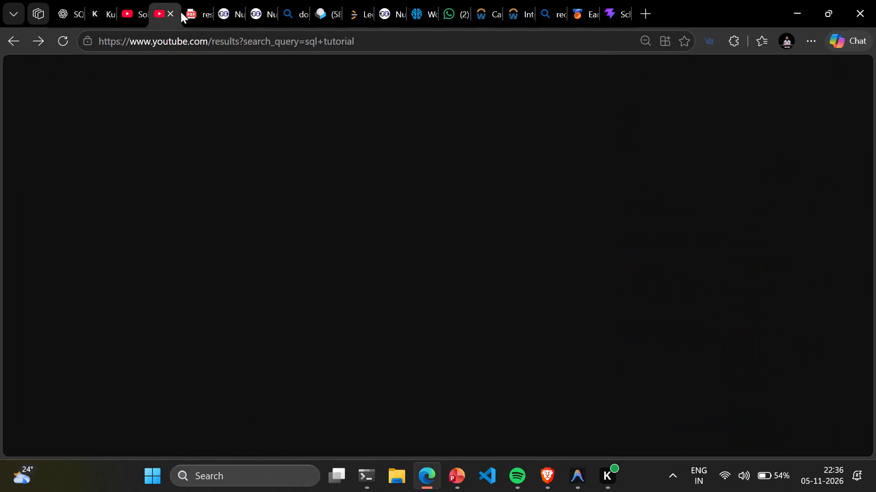
left_click(224, 4)
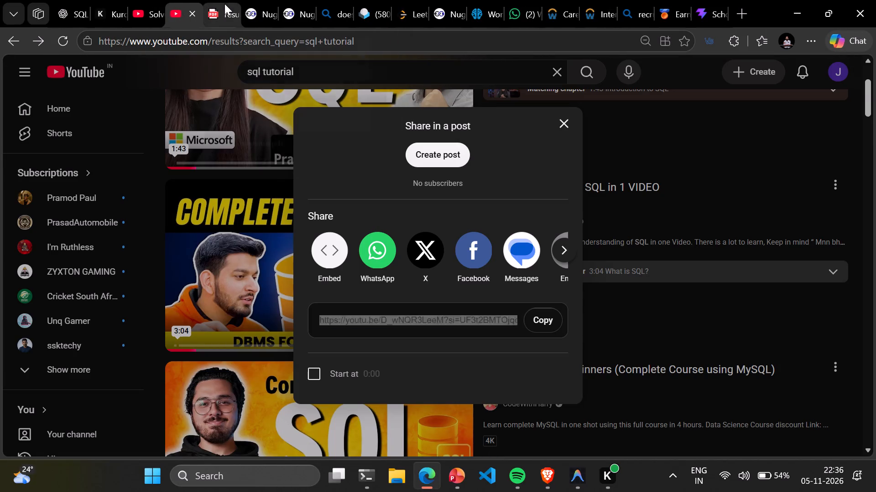
left_click(257, 10)
left_click(310, 4)
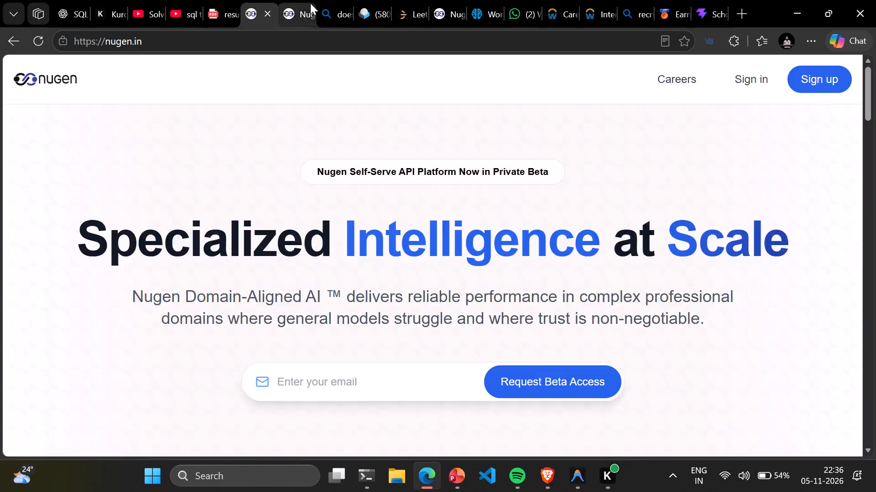
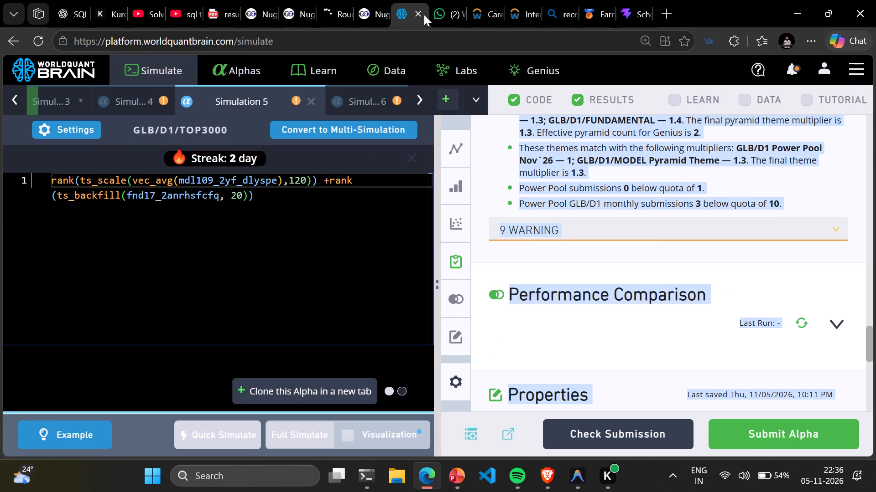
Complete the "I'm not a robot" verification on the simulation page.
left_click(349, 287)
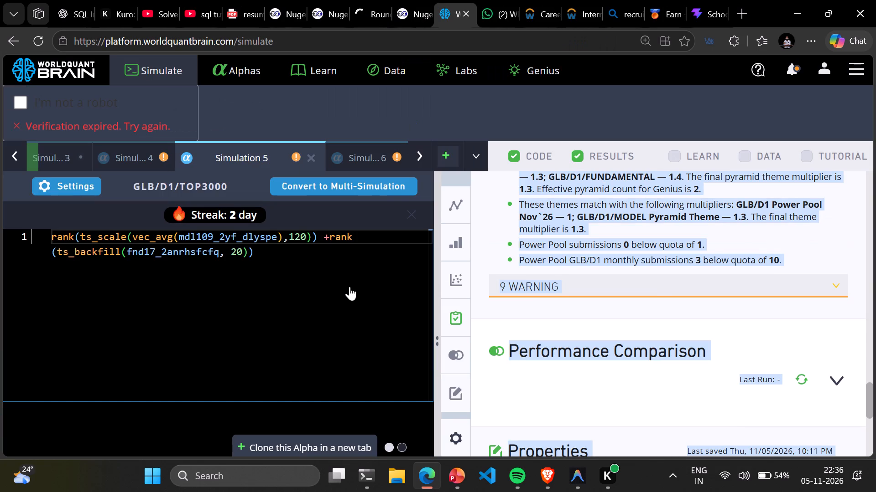
left_click(182, 359)
left_click(25, 100)
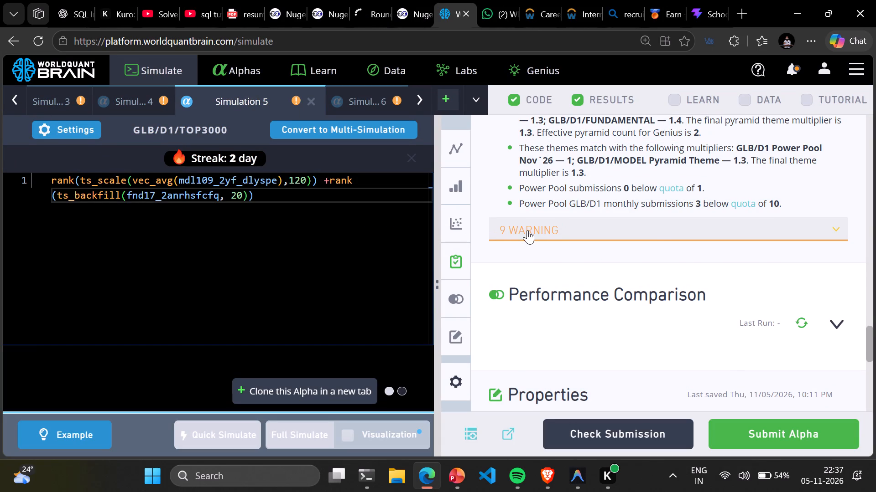
Review the IS Testing Status of Simulation 5 and collapse its list of passed tests.
scroll(528, 235, "up", 7)
left_click(534, 369)
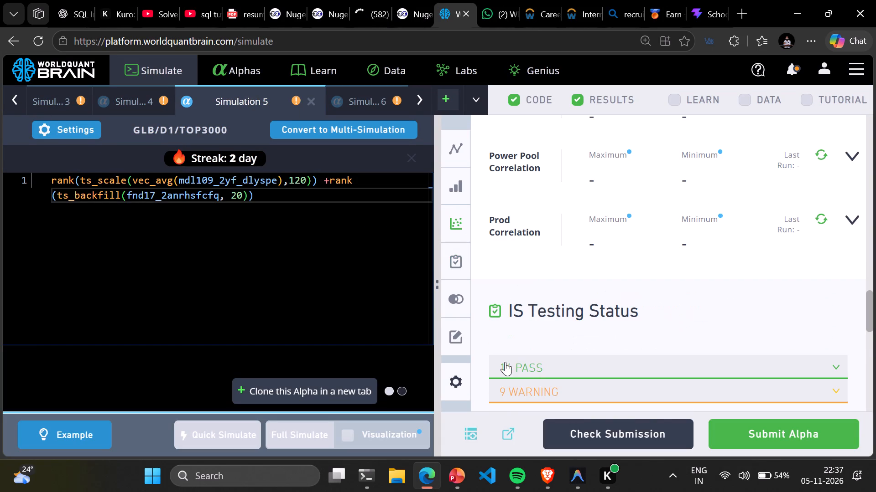
In Simulation 6, insert the Power Pool Alpha description template into the Description field.
left_click(357, 106)
left_click(363, 99)
scroll(551, 247, "down", 5)
scroll(568, 305, "down", 8)
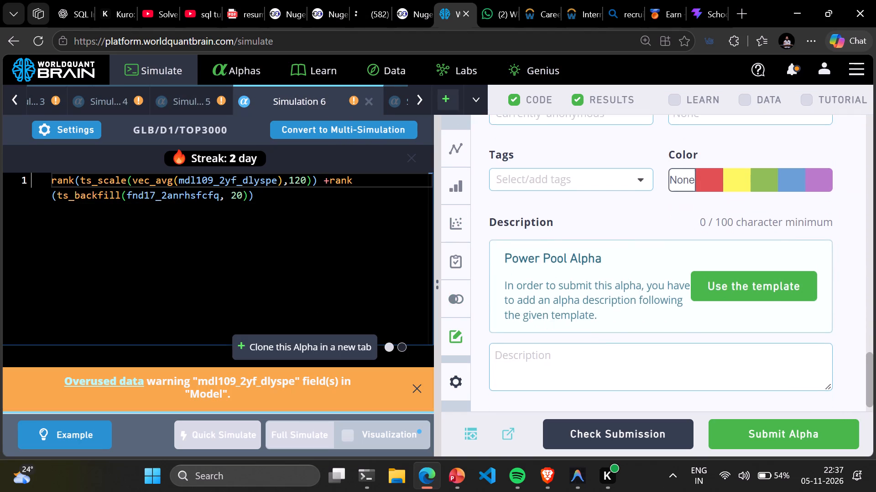
left_click(775, 268)
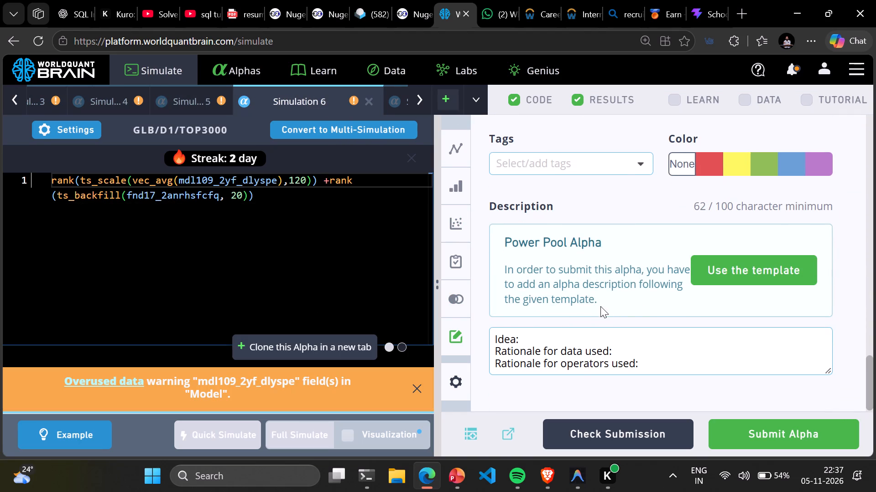
Copy the Power Pool Alpha instruction sentence into Simulation 6's Idea, Rationale for data used and Rationale for operators used entries.
left_click_drag(600, 306, 499, 271)
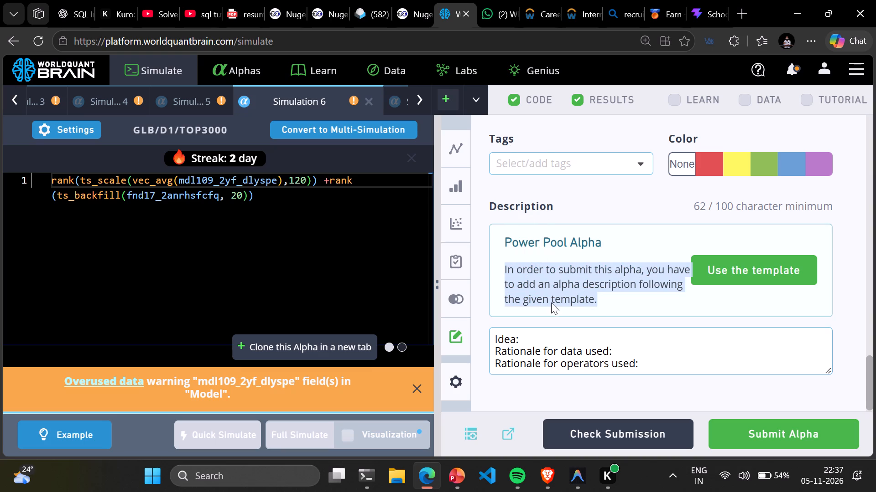
key("ctrl+c")
left_click(569, 333)
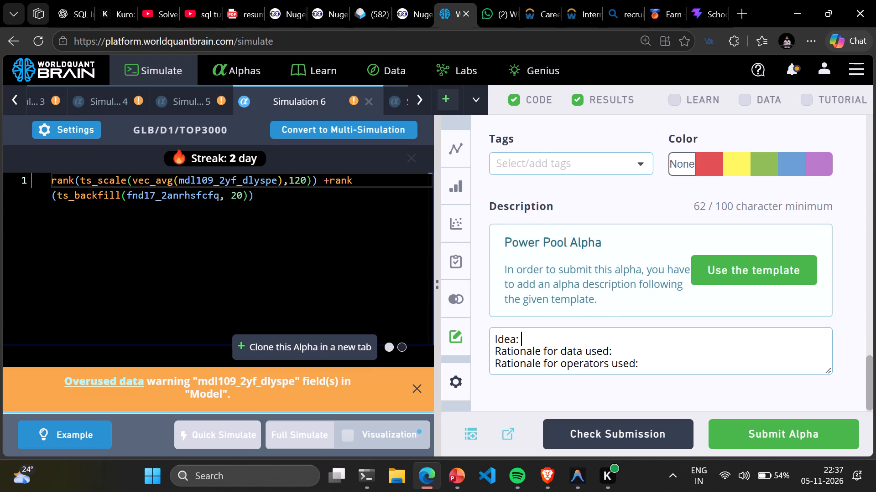
key("ctrl+v")
left_click(624, 363)
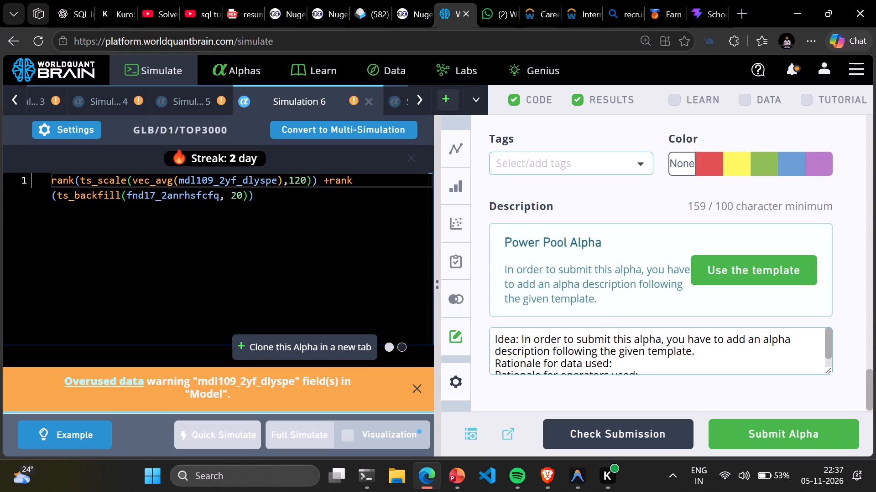
key("ctrl+v")
scroll(619, 360, "down", 4)
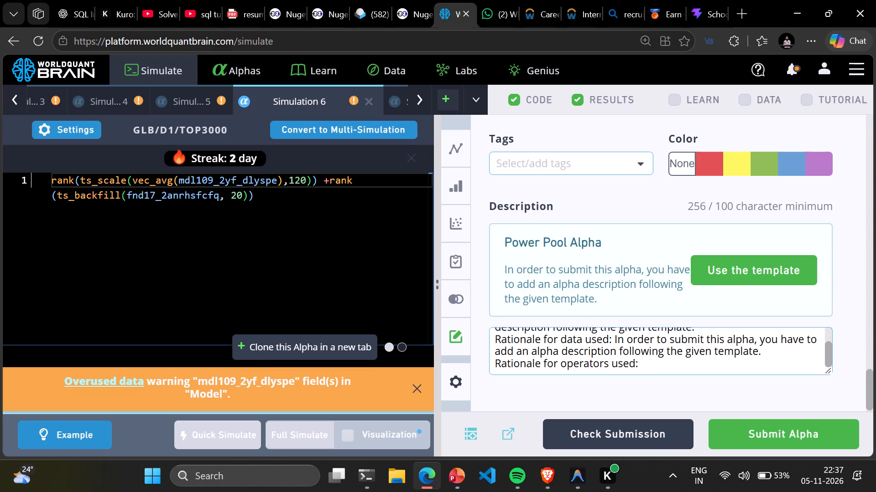
left_click(654, 364)
key("ctrl+v")
scroll(635, 358, "down", 1)
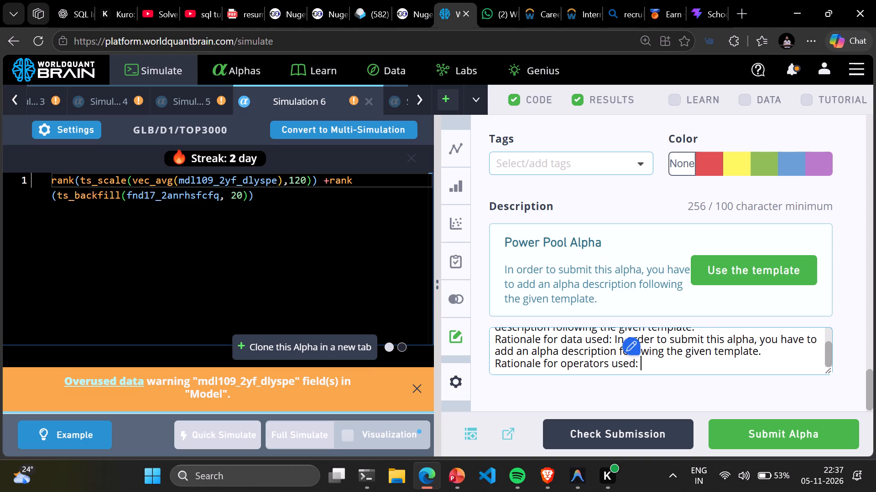
scroll(660, 369, "down", 4)
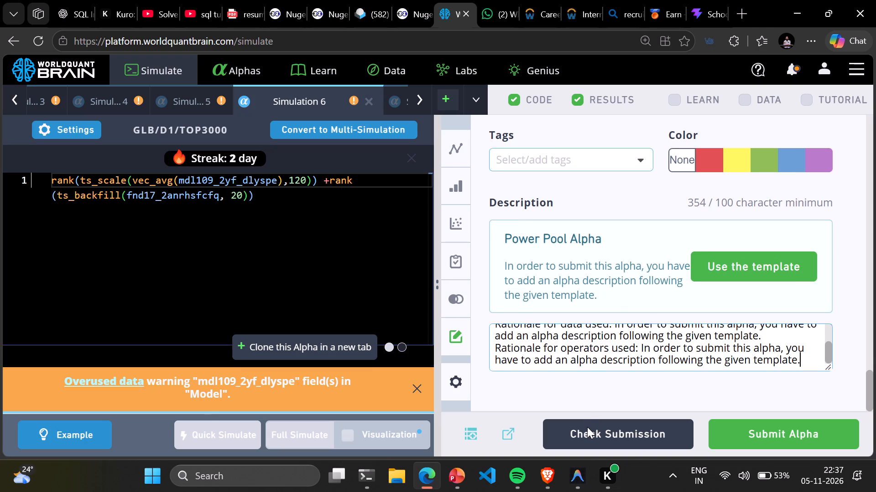
Run the submission check on Simulation 6 and expand its list of failed tests.
left_click(587, 427)
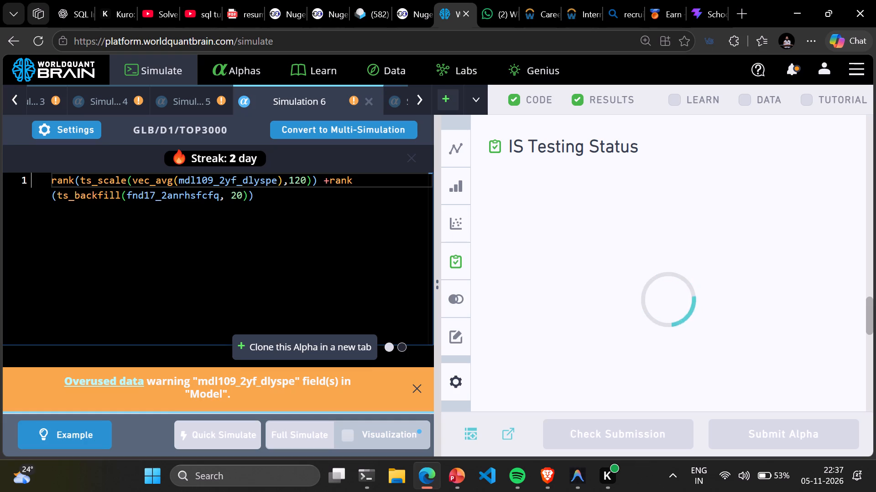
left_click(524, 165)
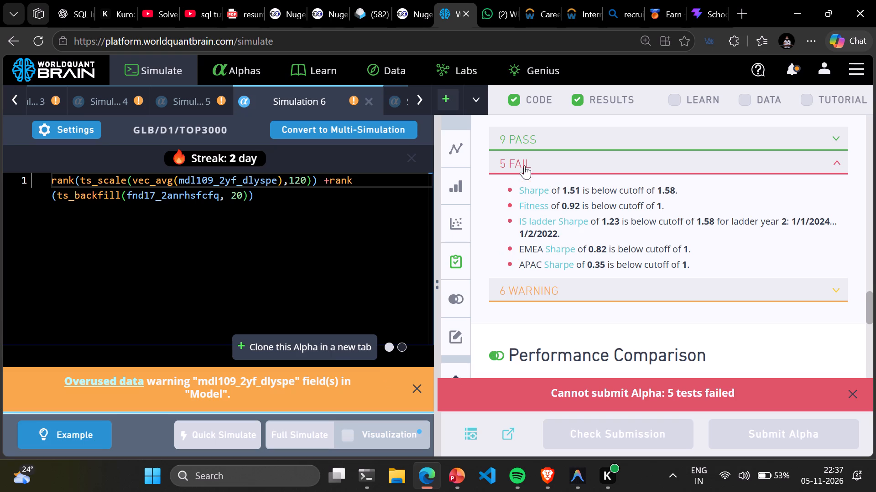
In Simulation 7, insert the Power Pool Alpha description template into the Description field.
triple_click(420, 104)
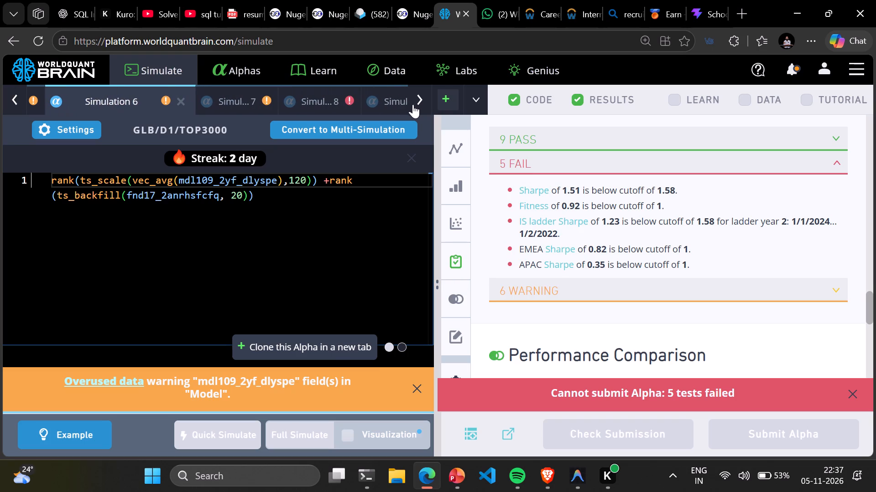
left_click(252, 98)
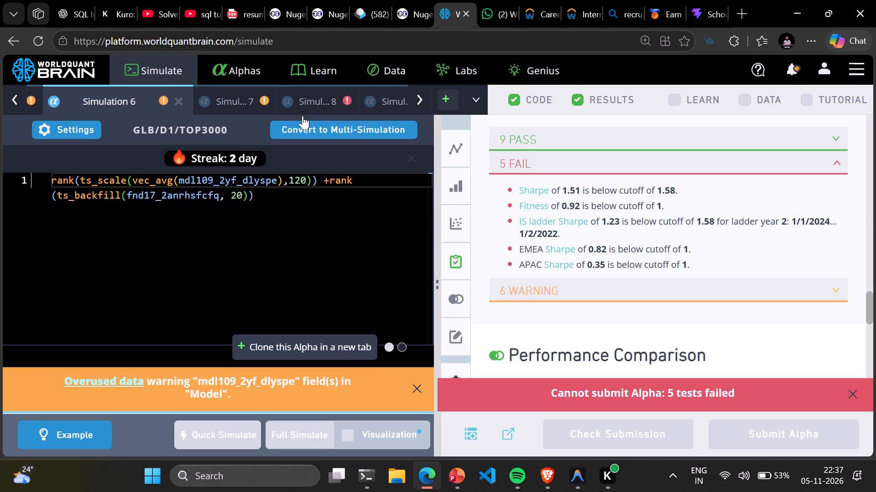
scroll(607, 278, "down", 7)
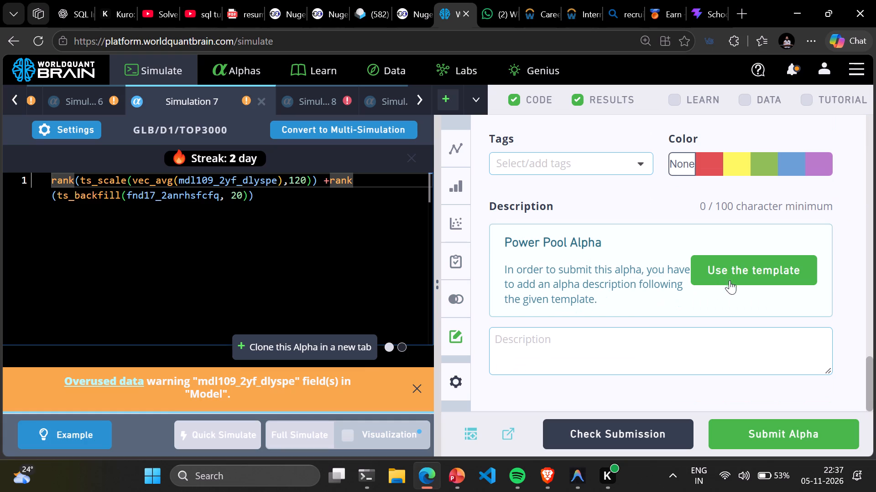
left_click(734, 270)
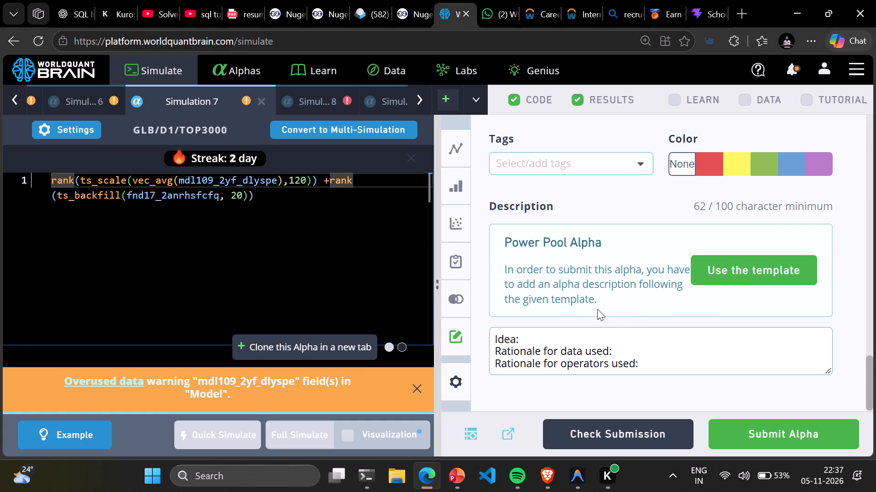
Copy the Power Pool Alpha instruction sentence into Simulation 7's Idea, Rationale for data used and Rationale for operators used entries.
left_click_drag(601, 308, 500, 269)
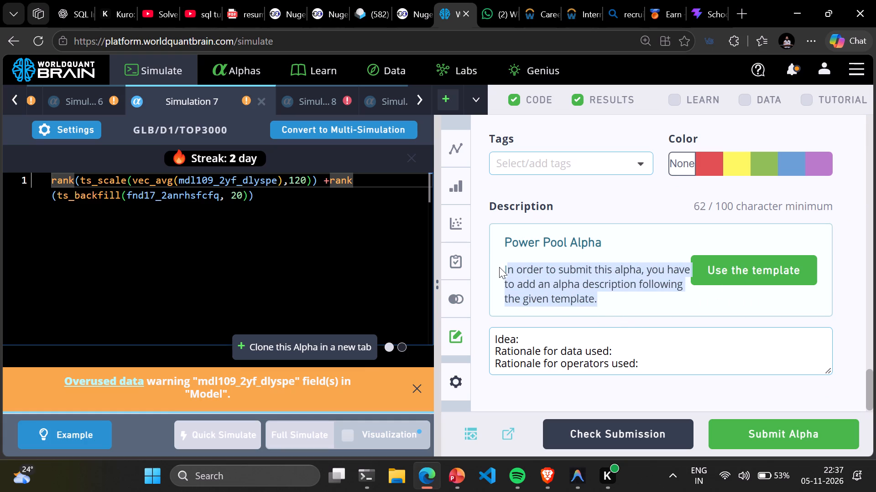
key("ctrl+c")
left_click(559, 331)
key("ctrl+v")
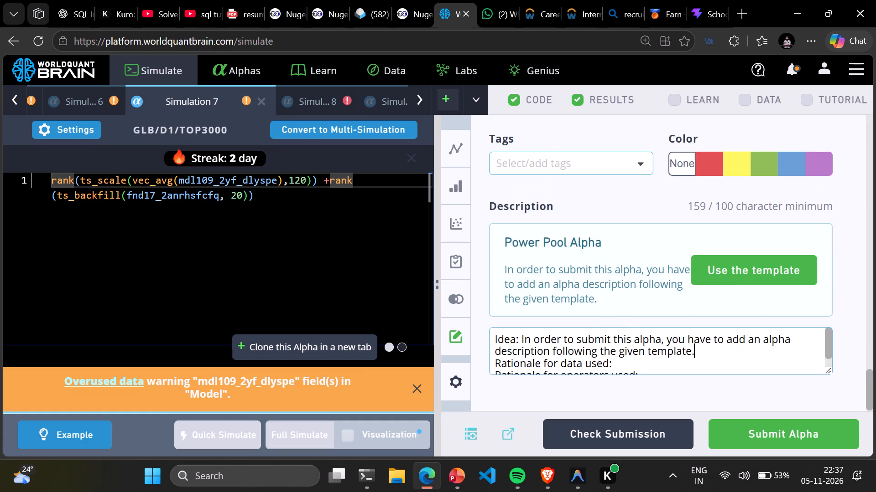
left_click(635, 368)
left_click(620, 362)
key("ctrl+v")
scroll(625, 353, "down", 6)
left_click(654, 364)
key("ctrl+v")
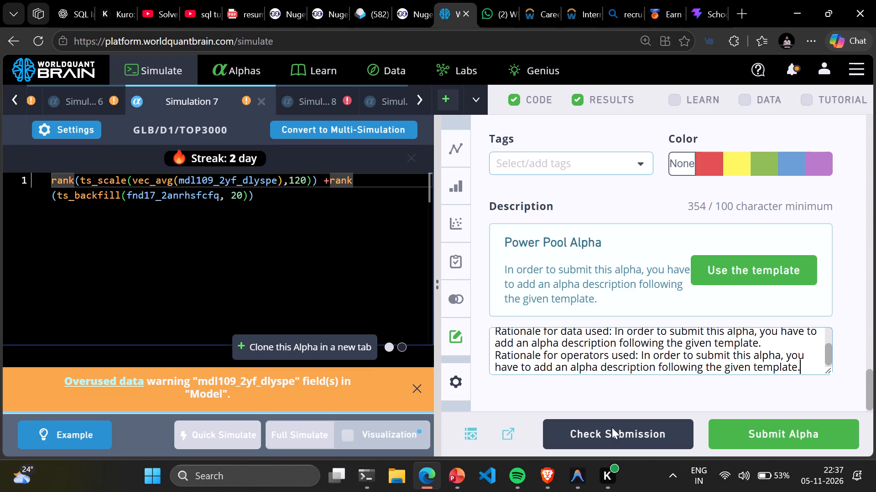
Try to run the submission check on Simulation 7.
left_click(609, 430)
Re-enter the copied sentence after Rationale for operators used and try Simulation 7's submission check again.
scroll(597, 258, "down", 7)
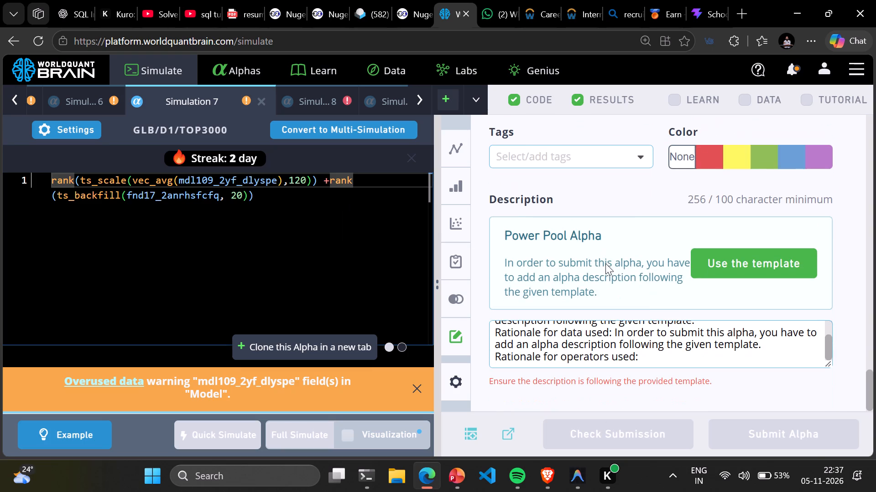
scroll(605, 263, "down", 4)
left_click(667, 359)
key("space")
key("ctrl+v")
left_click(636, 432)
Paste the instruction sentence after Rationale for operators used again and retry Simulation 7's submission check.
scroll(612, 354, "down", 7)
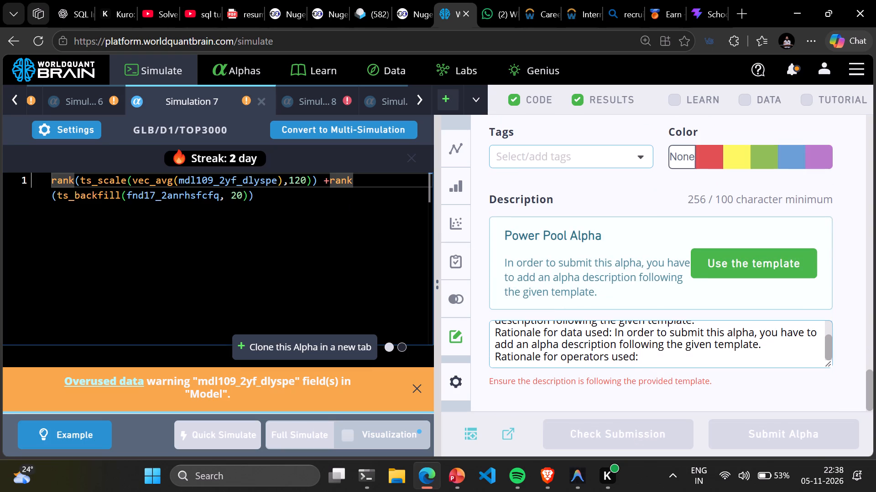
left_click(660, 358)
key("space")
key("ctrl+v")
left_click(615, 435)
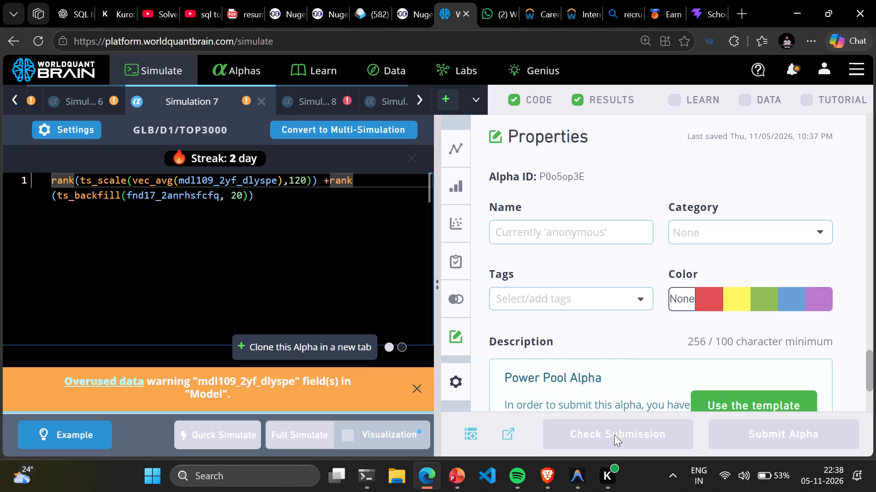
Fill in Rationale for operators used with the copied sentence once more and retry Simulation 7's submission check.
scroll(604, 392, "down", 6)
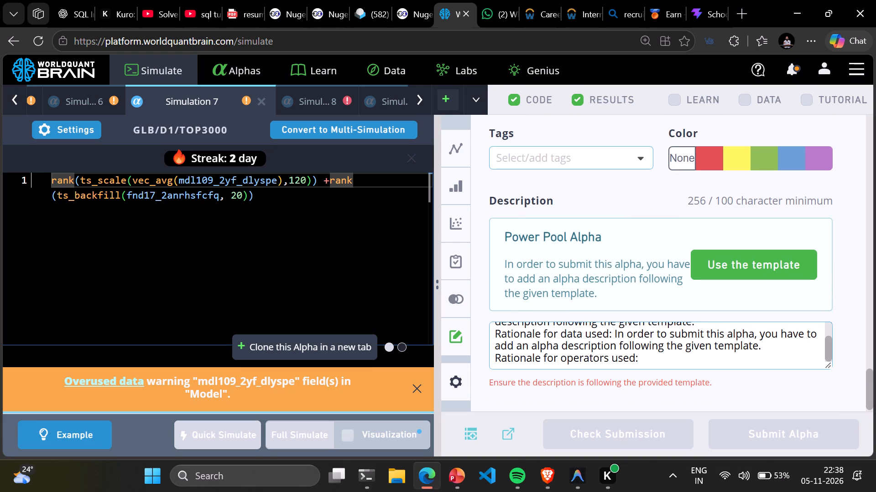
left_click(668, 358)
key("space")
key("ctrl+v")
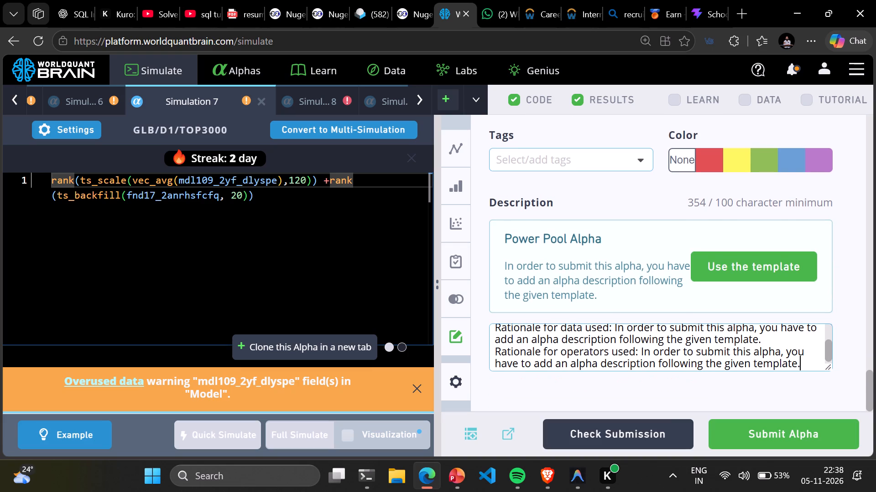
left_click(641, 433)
Enter the copied sentence after Rationale for operators used and run the submission check on Simulation 7.
scroll(647, 329, "down", 6)
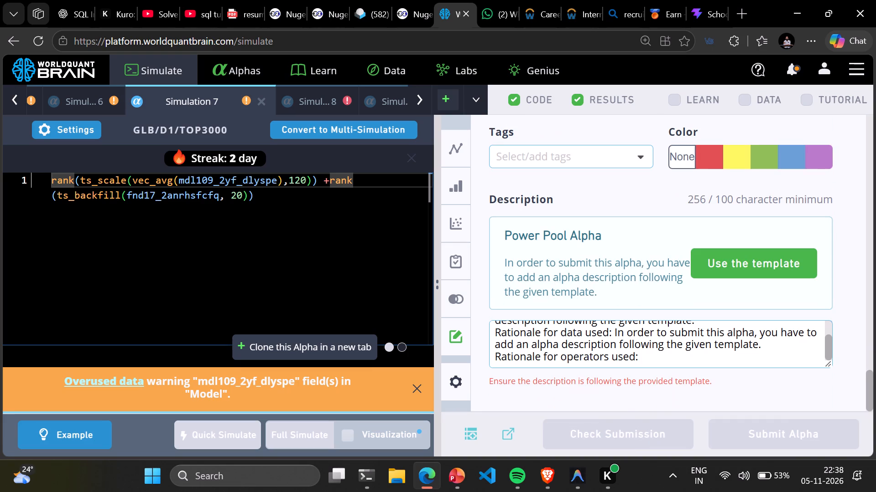
left_click(661, 356)
key("space")
key("ctrl+v")
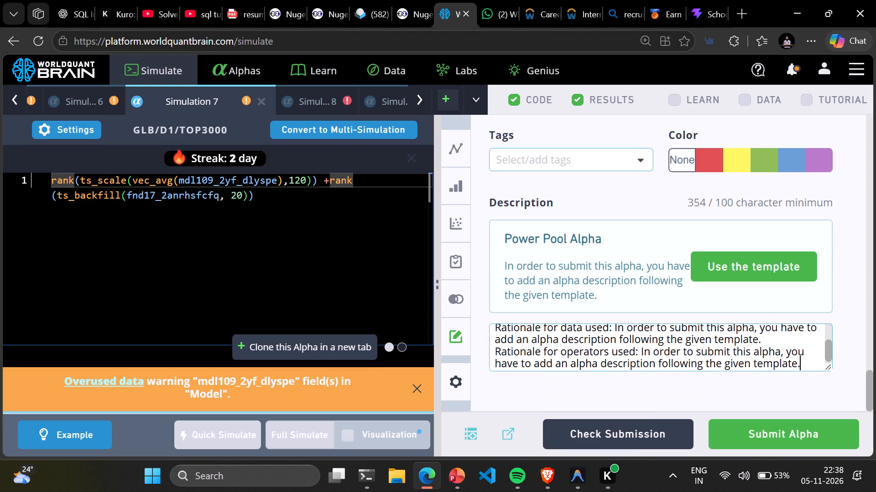
left_click(627, 436)
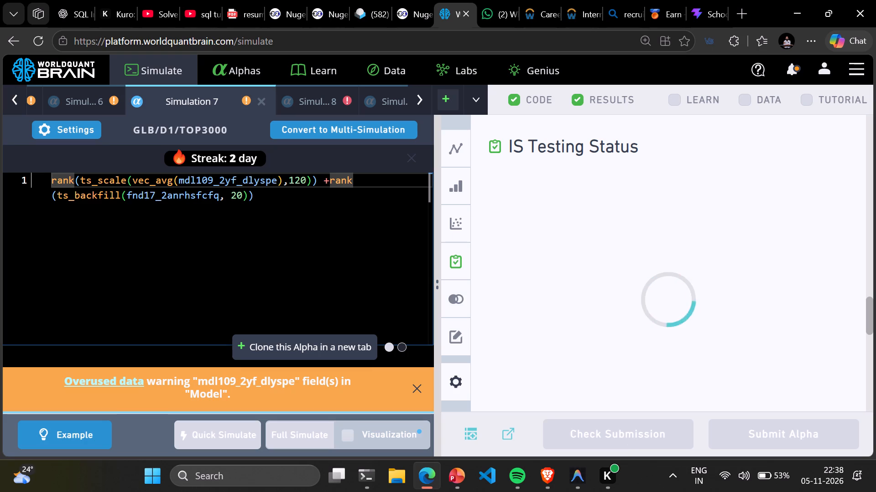
Look through the remaining simulations and expand Simulation 7's list of failed tests.
triple_click(418, 98)
triple_click(418, 97)
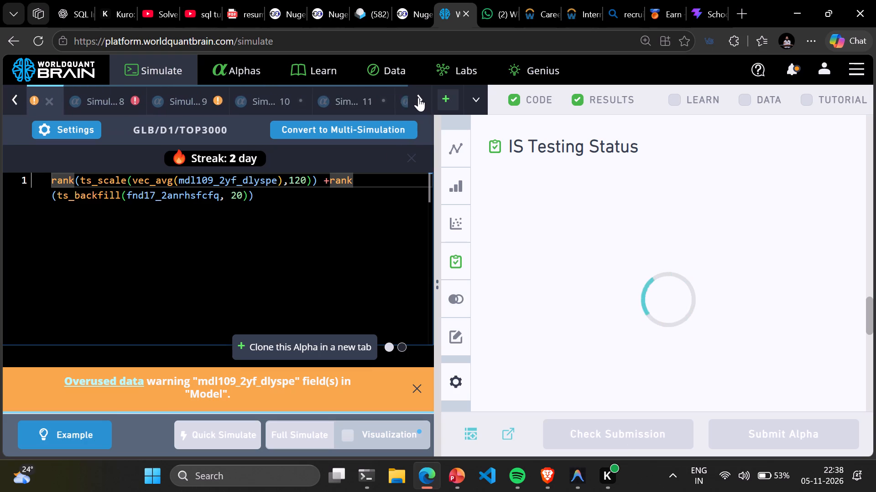
triple_click(418, 97)
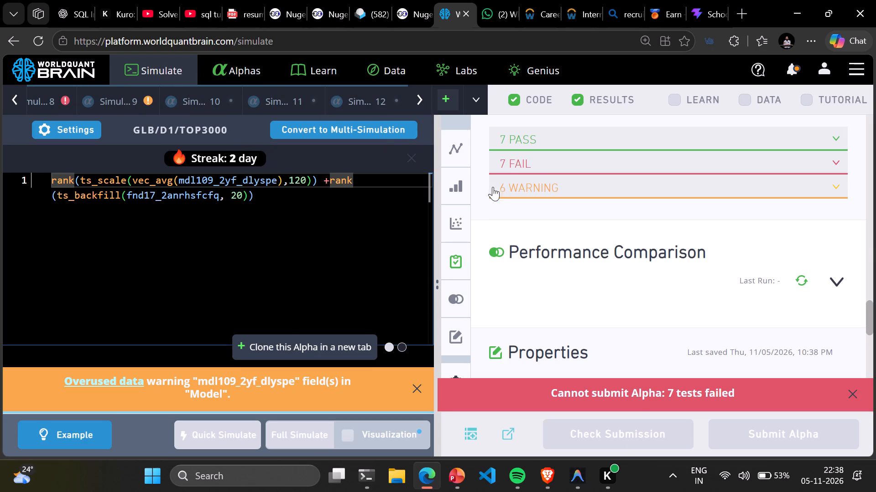
left_click(509, 164)
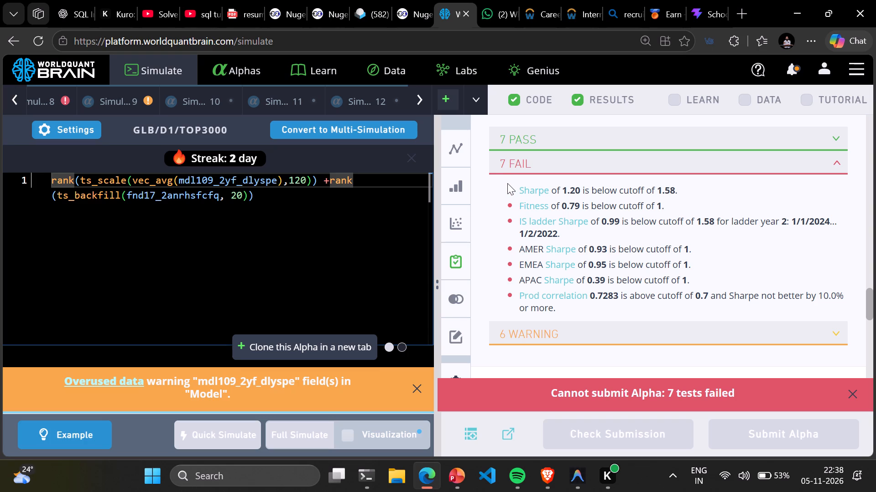
Start full simulations of the alphas in Simulation 12, Simulation 11 and Simulation 10.
left_click(386, 98)
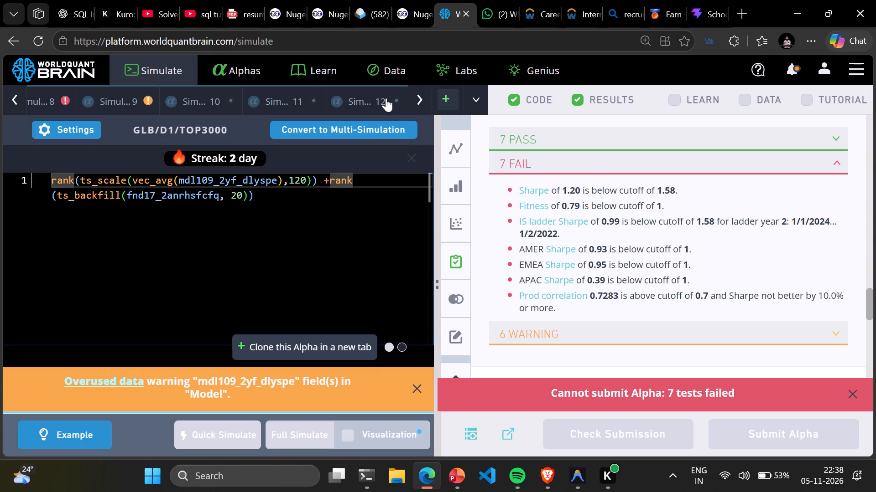
left_click(297, 439)
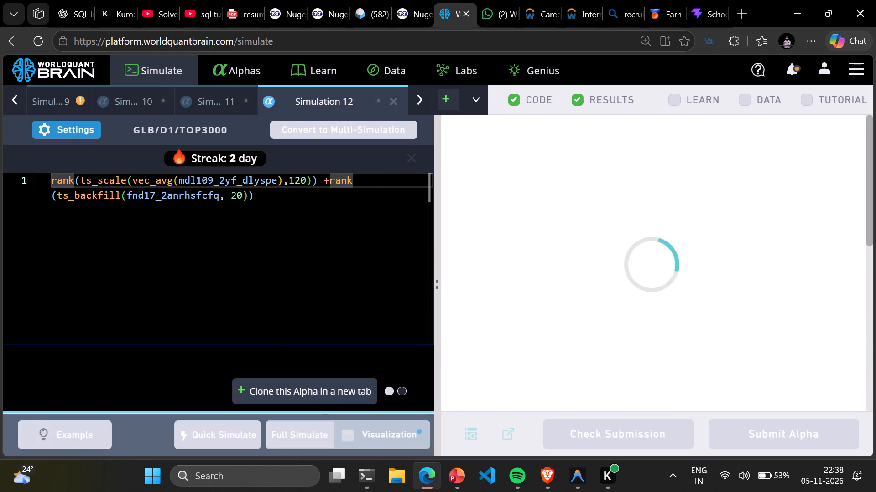
left_click(218, 102)
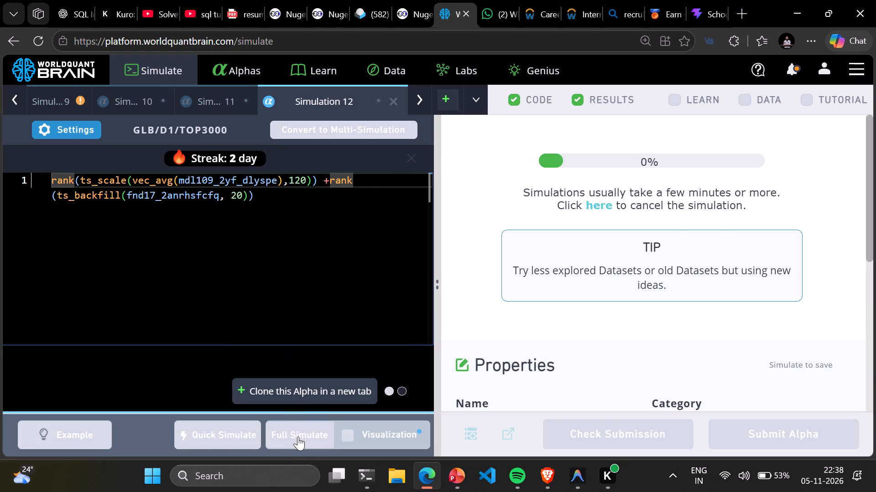
left_click(293, 436)
left_click(153, 102)
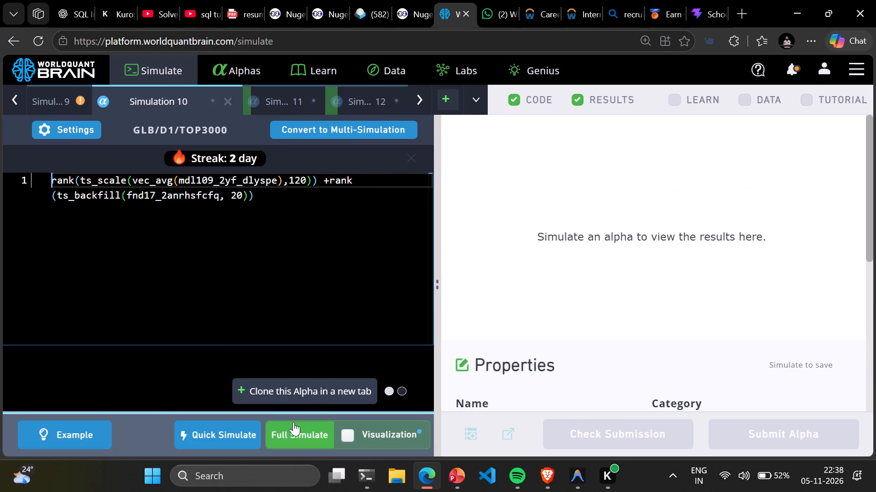
left_click(283, 429)
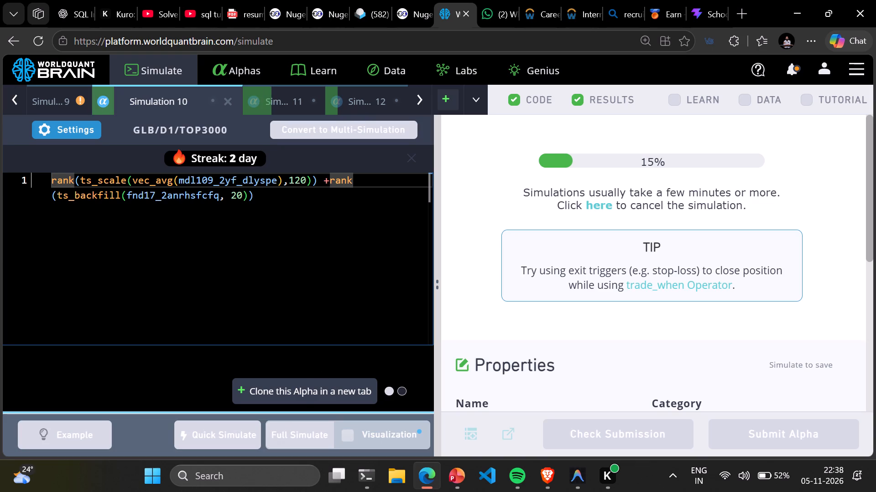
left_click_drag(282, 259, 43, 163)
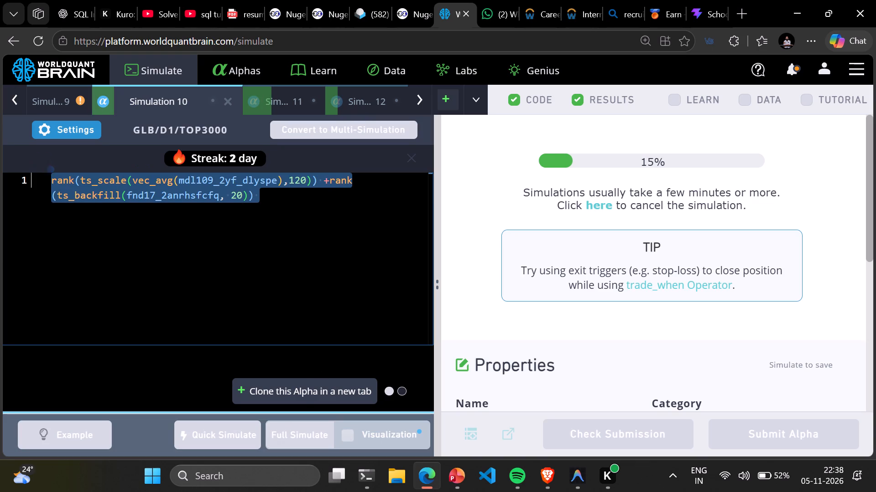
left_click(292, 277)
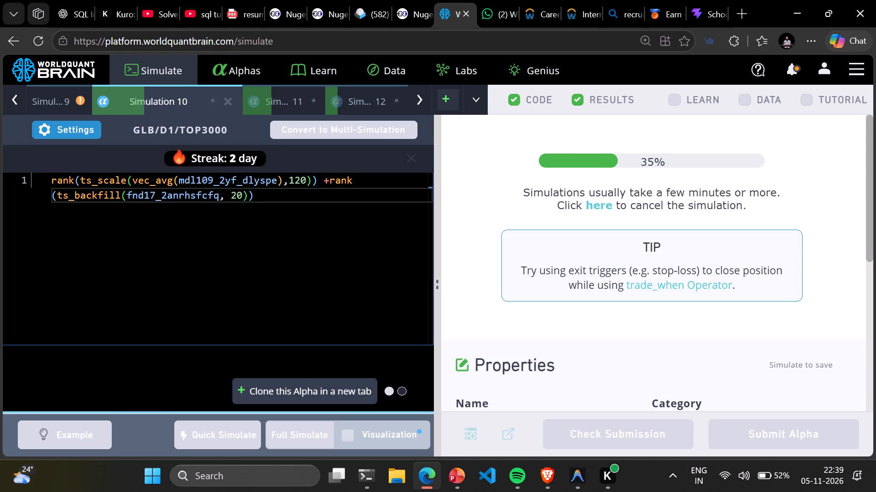
Go back to Simulation 8 and rerun its alpha as a full simulation.
double_click(9, 97)
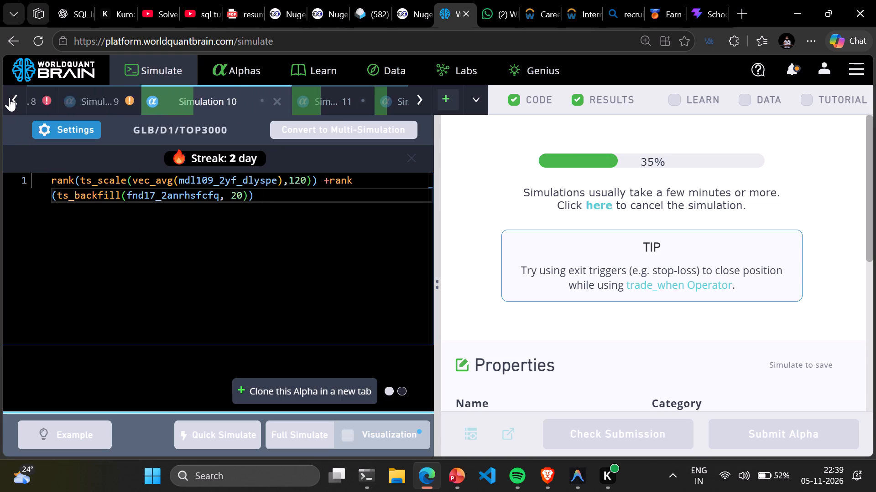
left_click(179, 102)
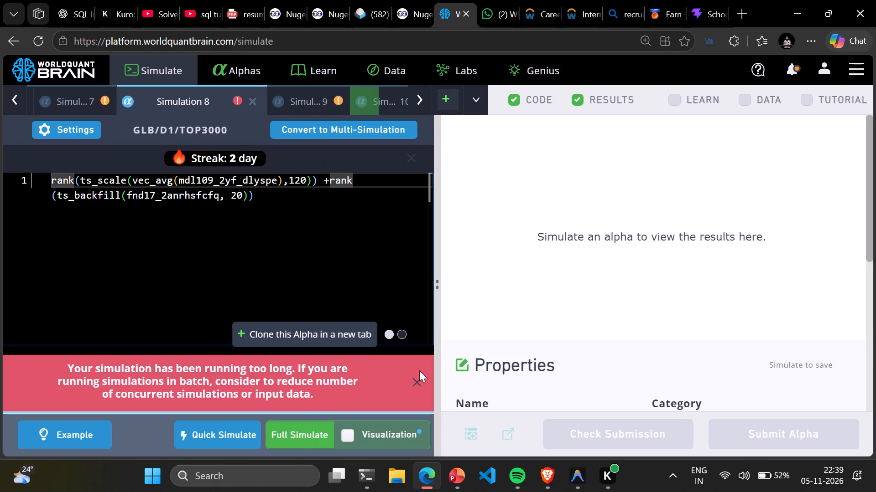
left_click(301, 436)
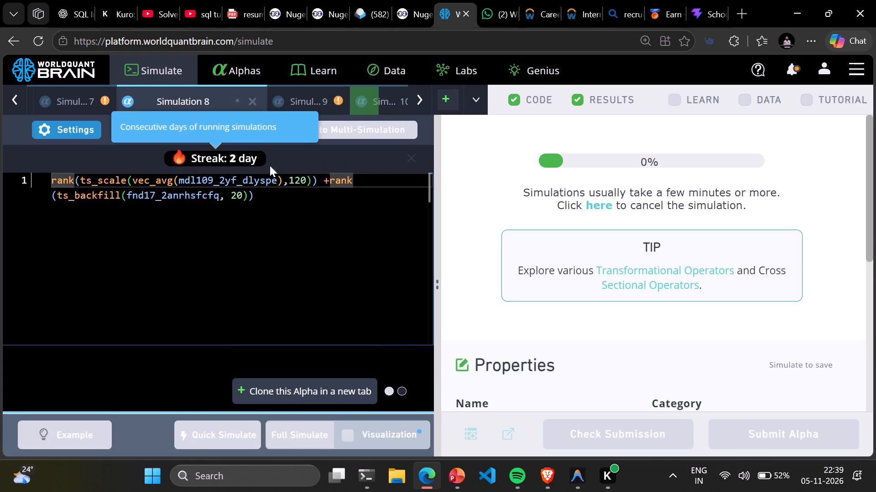
Adjust the divider between Simulation 8's code editor and its results area.
left_click_drag(435, 286, 476, 291)
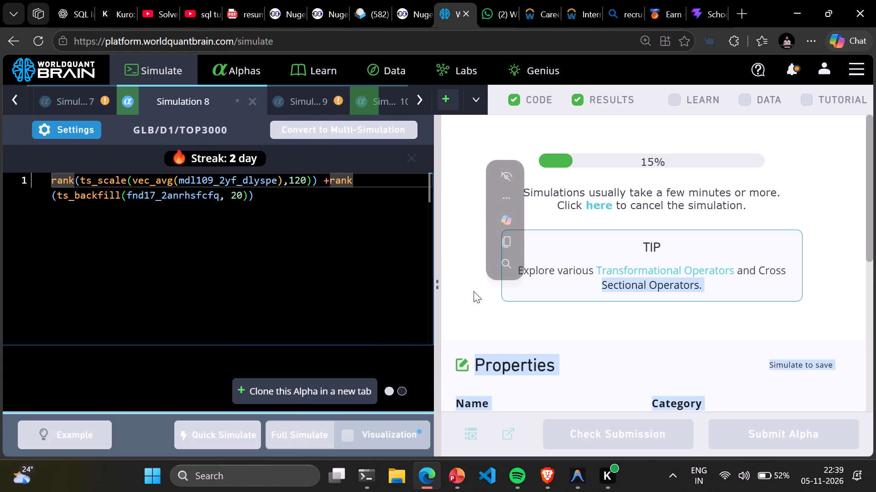
left_click(444, 307)
left_click(434, 285)
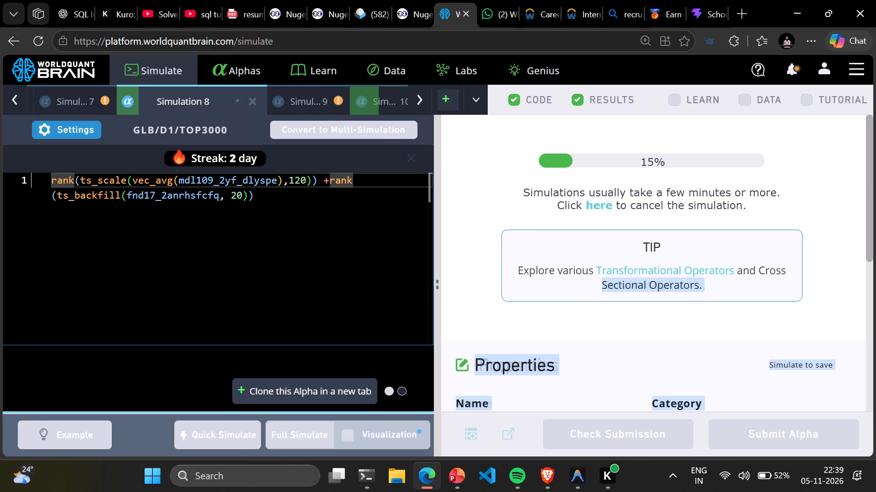
left_click(409, 305)
left_click_drag(409, 293, 412, 293)
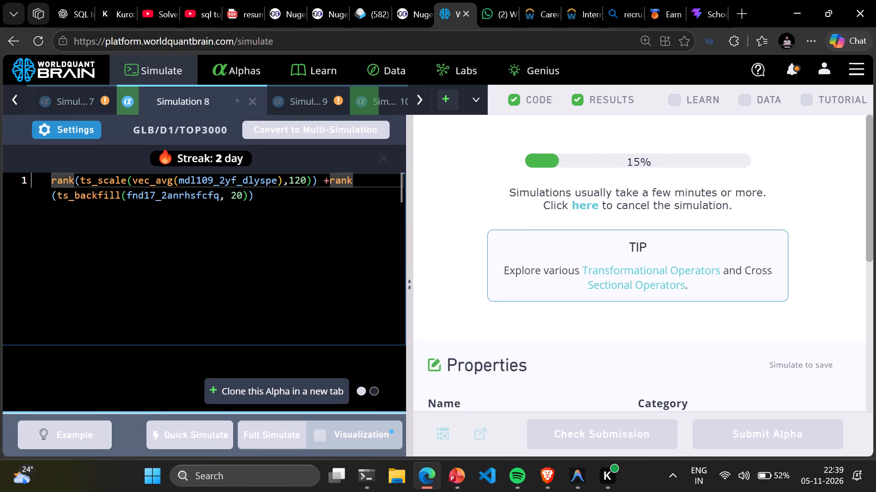
left_click_drag(412, 293, 502, 297)
left_click(447, 318)
left_click(441, 318)
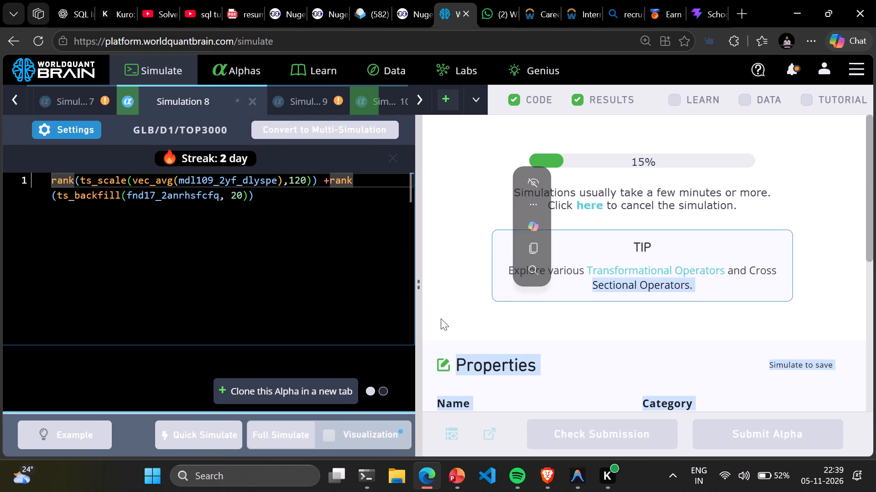
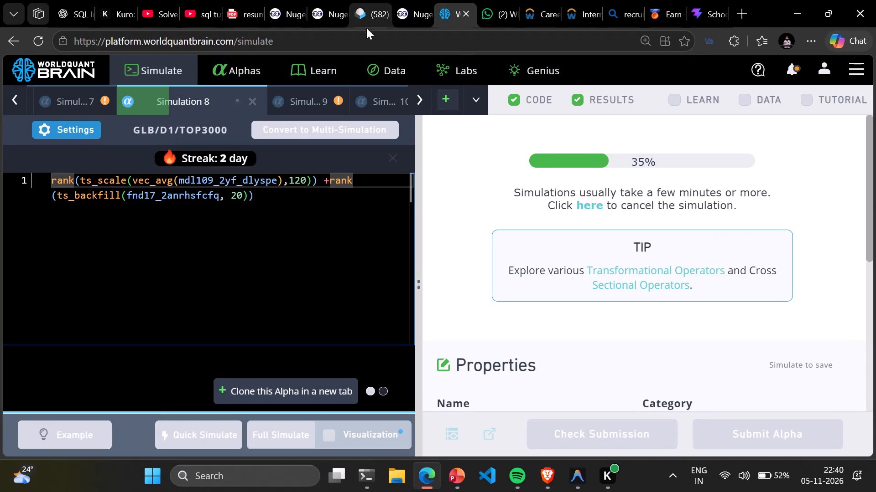
Open Simulation 10 and look through its correlation, testing status and properties.
triple_click(422, 95)
double_click(422, 95)
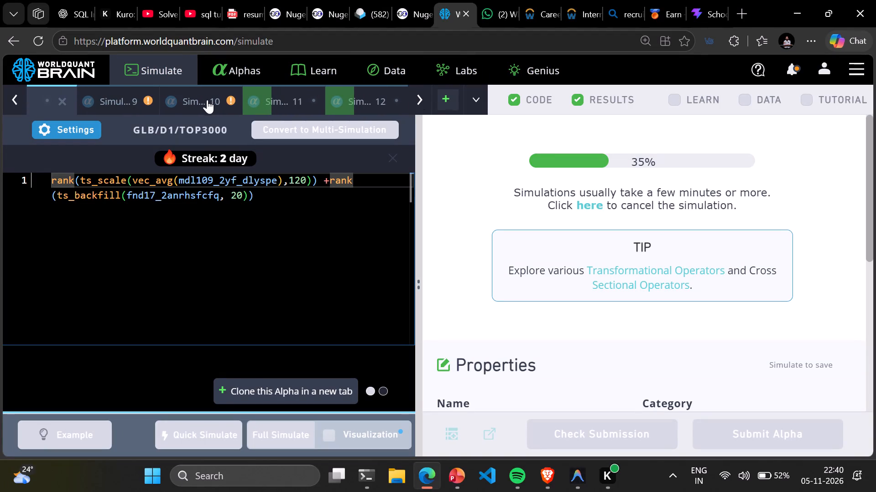
left_click(209, 100)
scroll(588, 266, "down", 16)
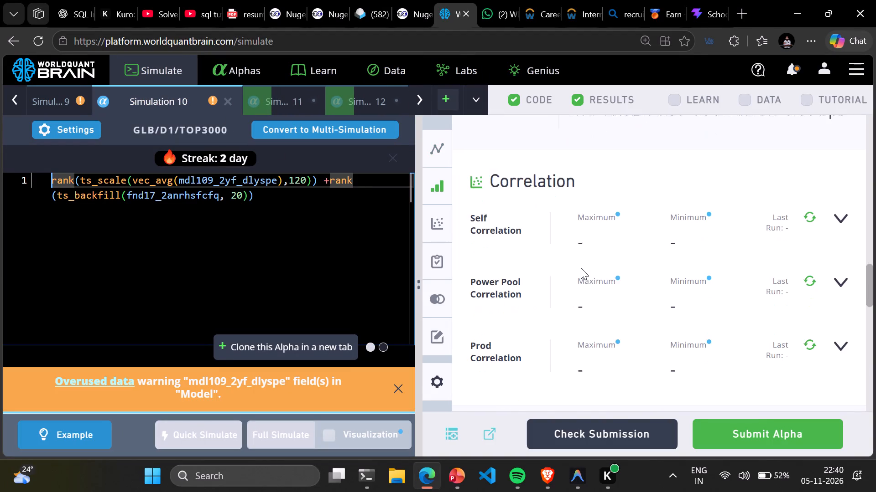
scroll(581, 268, "down", 4)
left_click(537, 163)
scroll(583, 225, "down", 4)
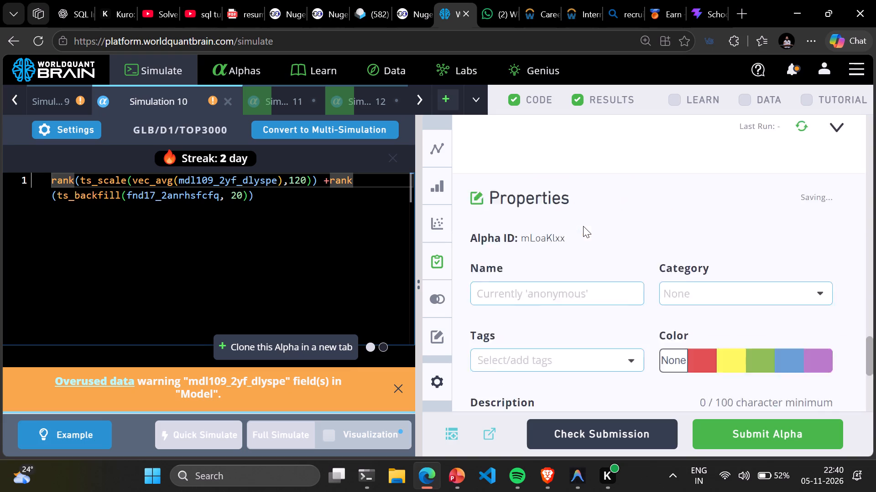
scroll(583, 226, "down", 6)
Go back past Simulation 9 to Simulation 3 and review the warnings in its IS Testing Status.
left_click(75, 93)
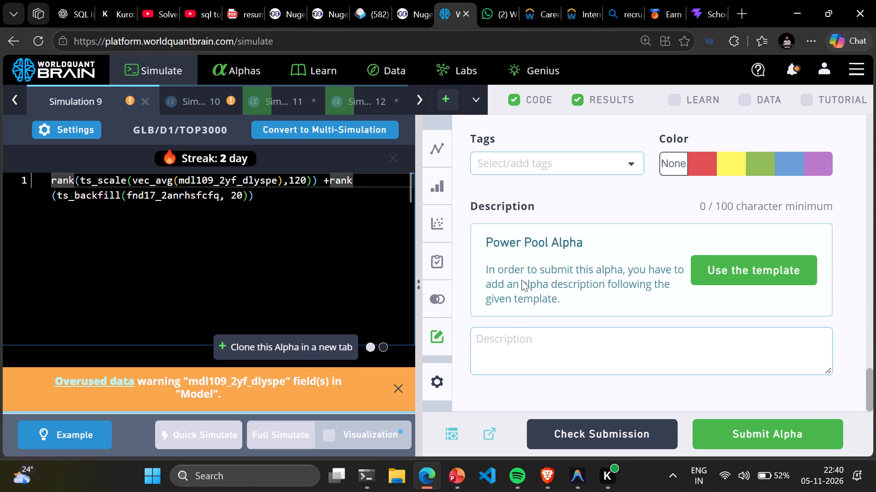
triple_click(15, 102)
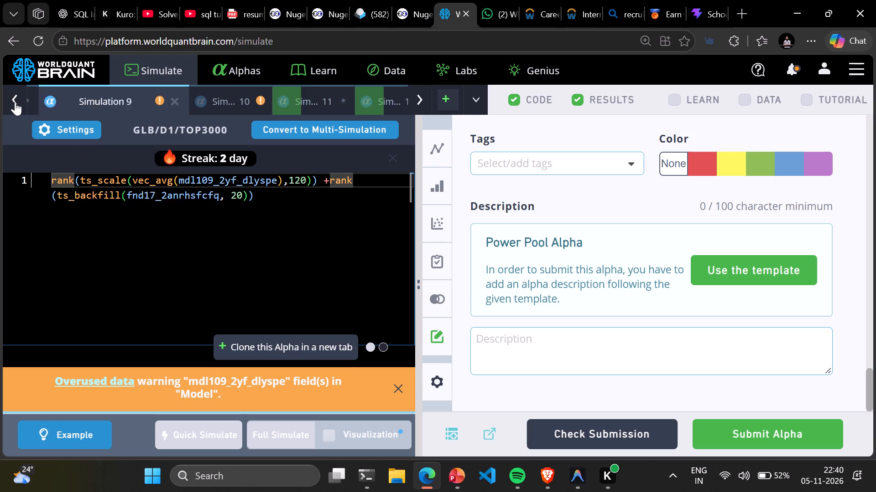
triple_click(15, 102)
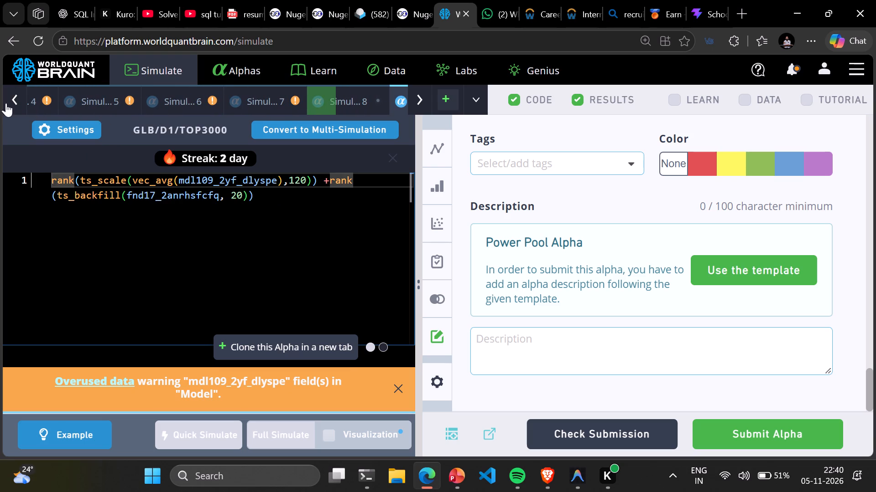
triple_click(11, 100)
double_click(11, 100)
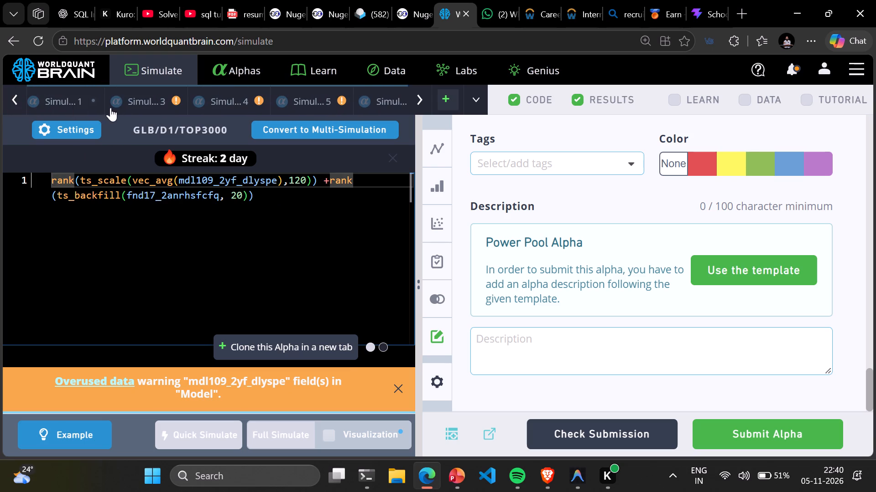
left_click(133, 98)
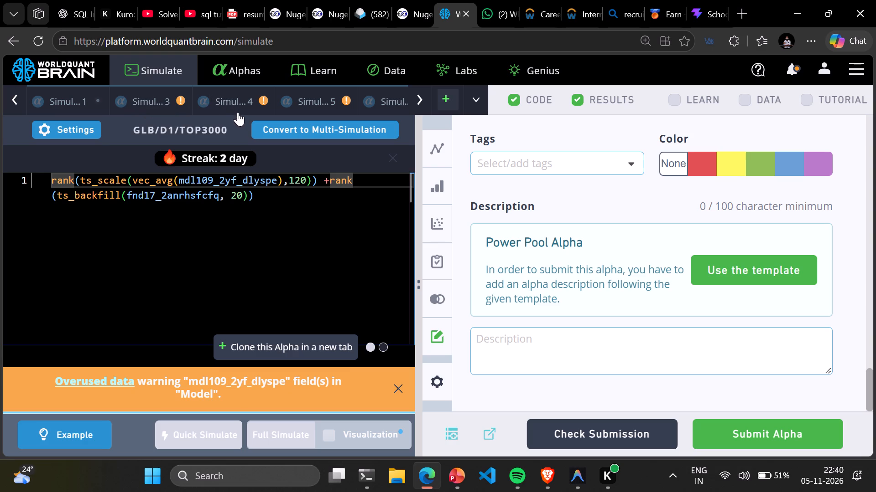
scroll(483, 232, "down", 1)
scroll(527, 234, "up", 3)
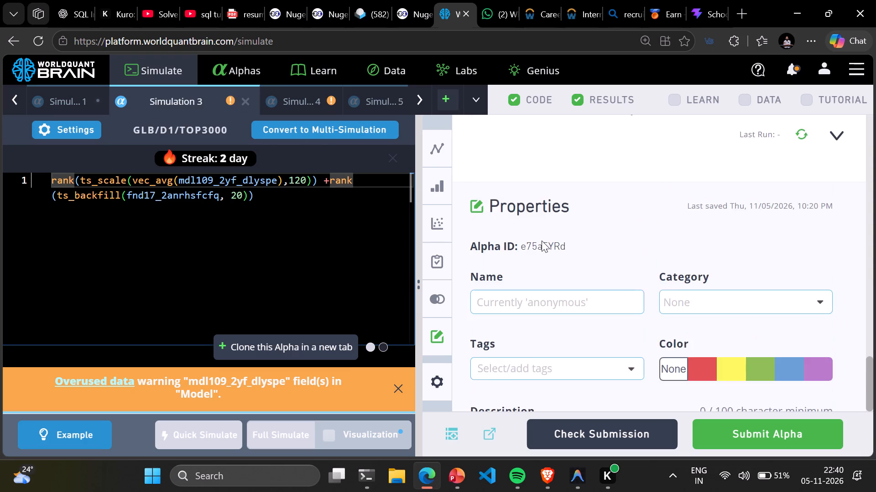
scroll(547, 243, "up", 3)
left_click(523, 225)
left_click(512, 222)
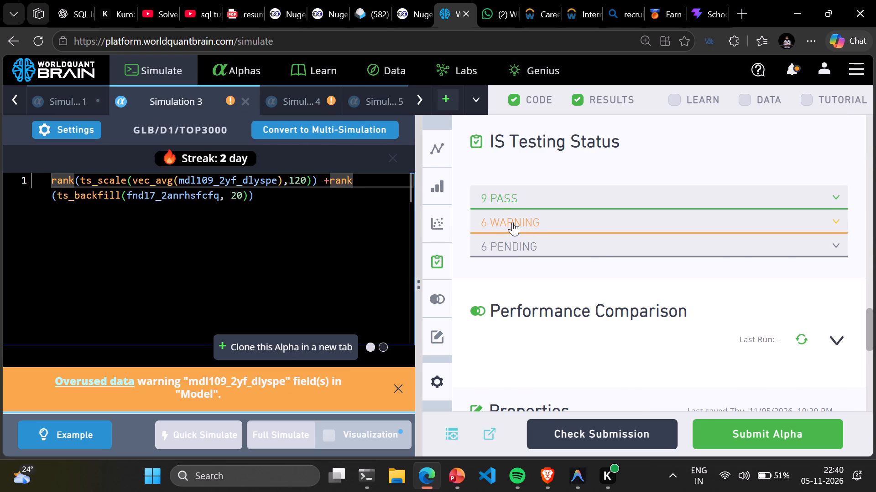
left_click(512, 202)
scroll(557, 302, "down", 7)
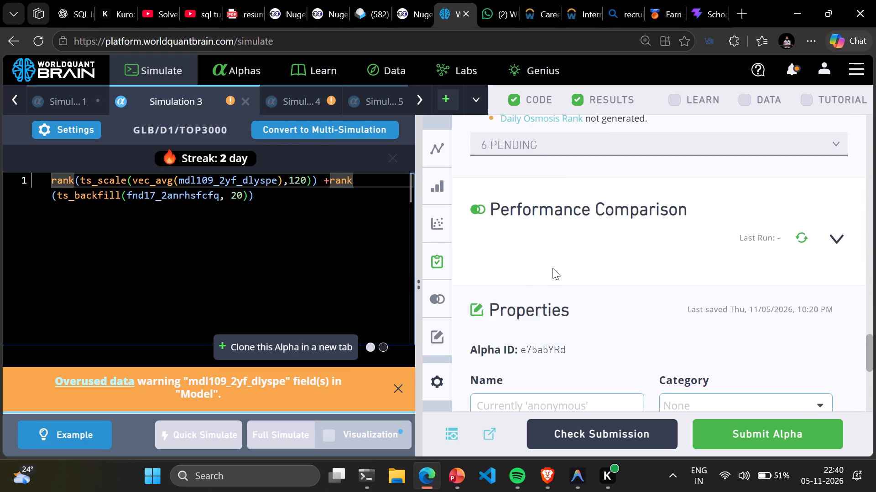
Insert Simulation 3's description template and copy the Power Pool notice's instruction sentence into Idea and Rationale for data used.
scroll(553, 268, "down", 5)
left_click(742, 271)
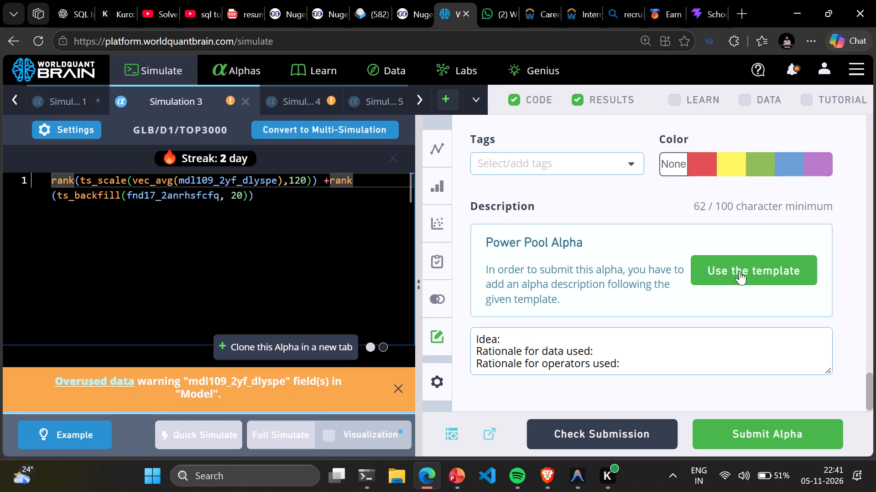
left_click_drag(580, 304, 473, 260)
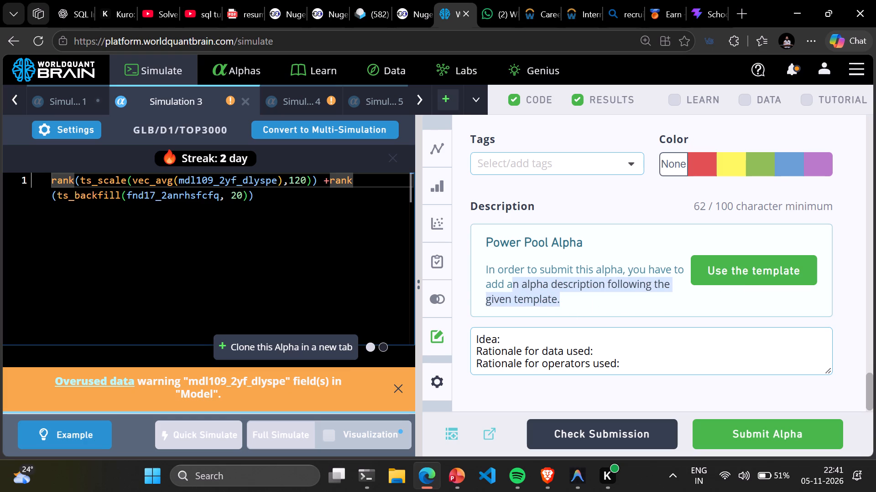
left_click_drag(473, 260, 479, 269)
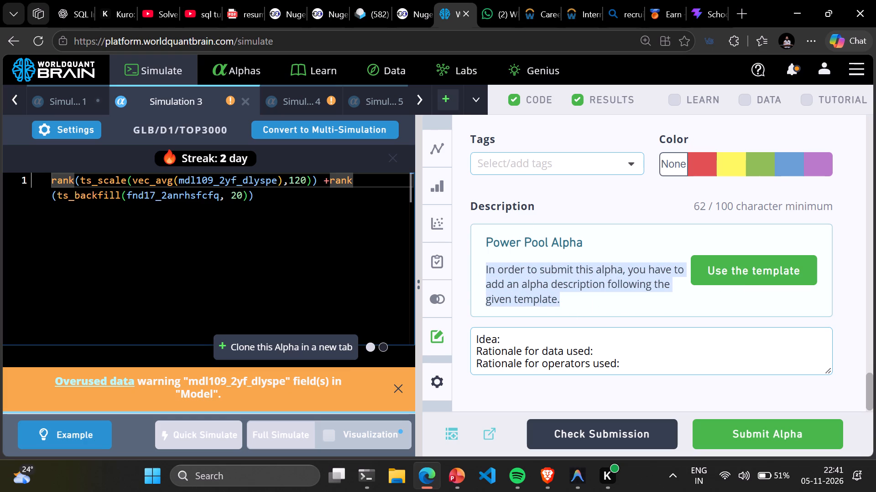
key("ctrl+c")
left_click(529, 338)
key("ctrl+v")
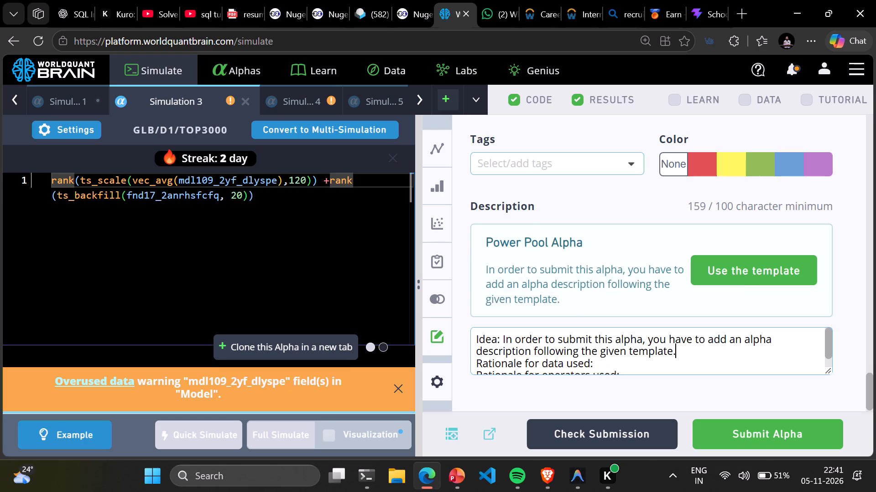
left_click(608, 362)
key("ctrl+v")
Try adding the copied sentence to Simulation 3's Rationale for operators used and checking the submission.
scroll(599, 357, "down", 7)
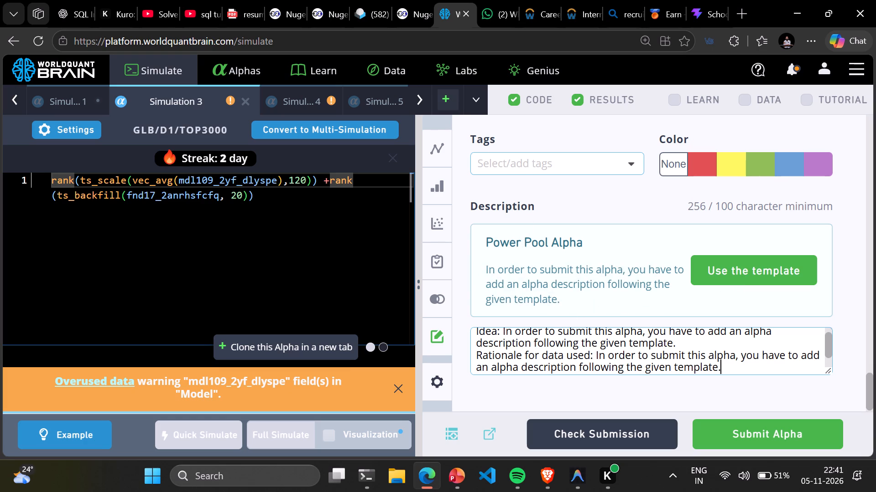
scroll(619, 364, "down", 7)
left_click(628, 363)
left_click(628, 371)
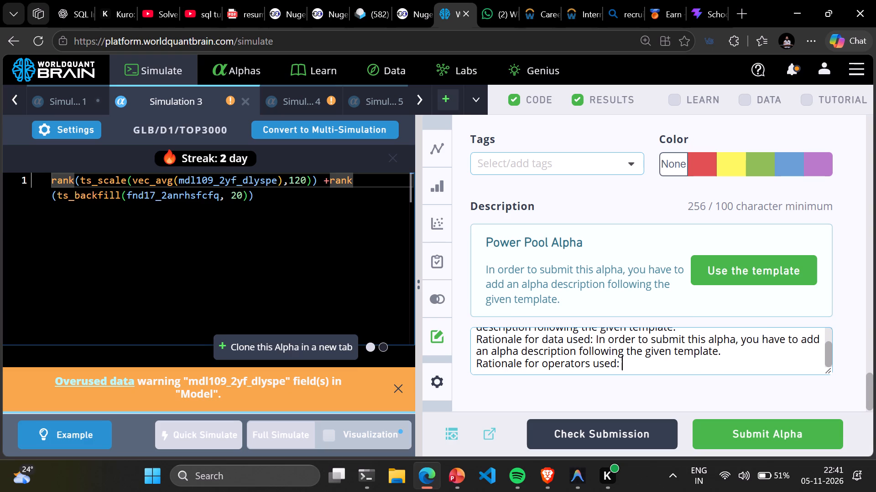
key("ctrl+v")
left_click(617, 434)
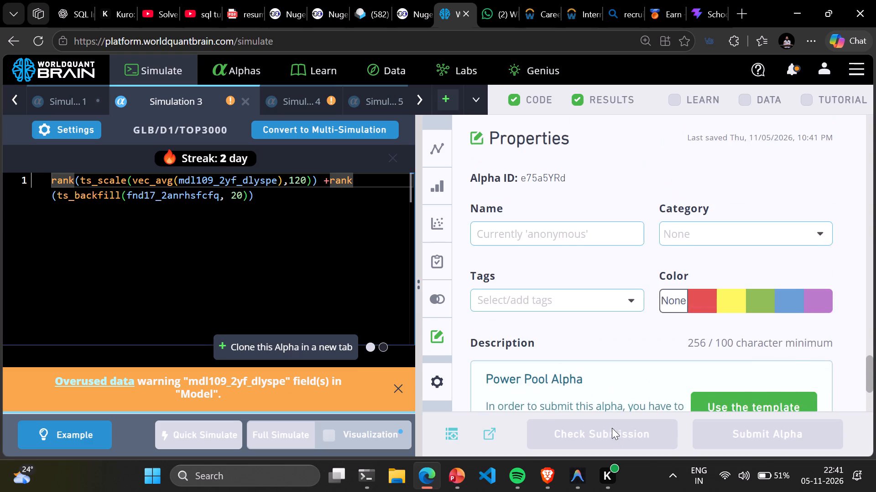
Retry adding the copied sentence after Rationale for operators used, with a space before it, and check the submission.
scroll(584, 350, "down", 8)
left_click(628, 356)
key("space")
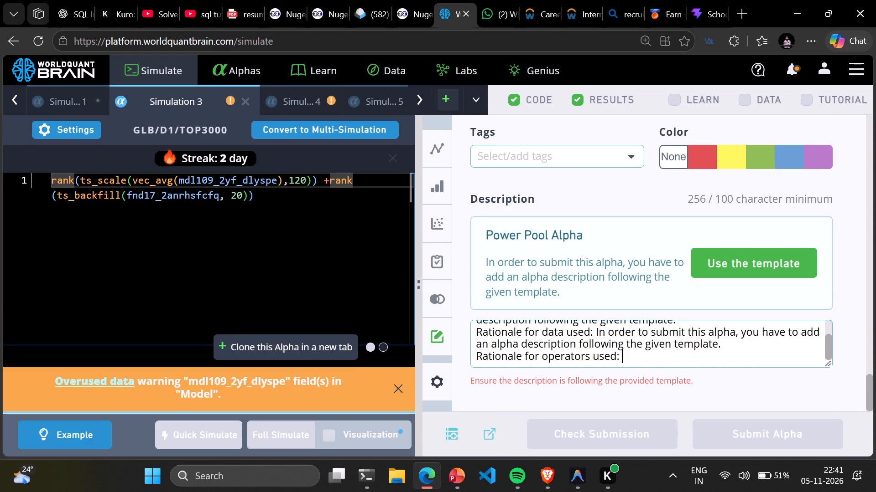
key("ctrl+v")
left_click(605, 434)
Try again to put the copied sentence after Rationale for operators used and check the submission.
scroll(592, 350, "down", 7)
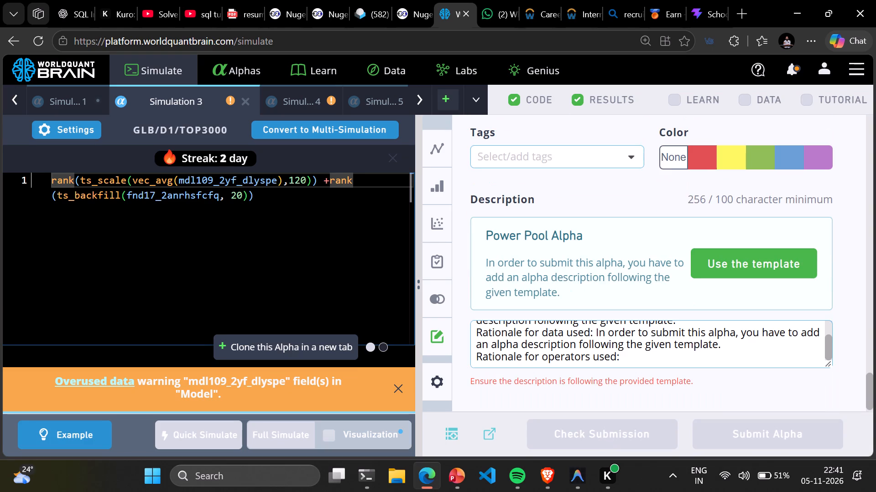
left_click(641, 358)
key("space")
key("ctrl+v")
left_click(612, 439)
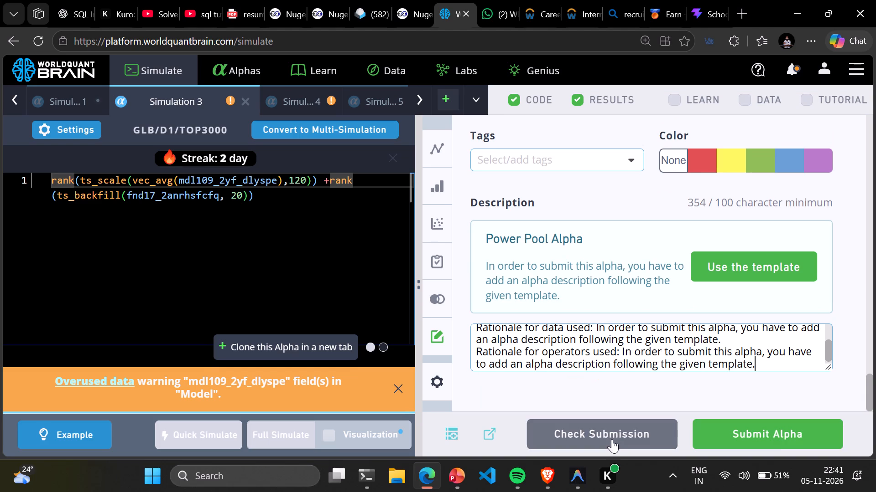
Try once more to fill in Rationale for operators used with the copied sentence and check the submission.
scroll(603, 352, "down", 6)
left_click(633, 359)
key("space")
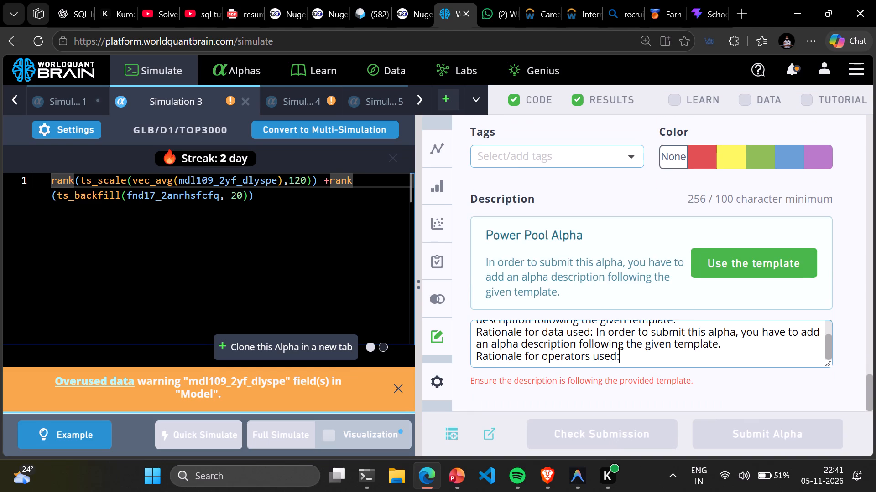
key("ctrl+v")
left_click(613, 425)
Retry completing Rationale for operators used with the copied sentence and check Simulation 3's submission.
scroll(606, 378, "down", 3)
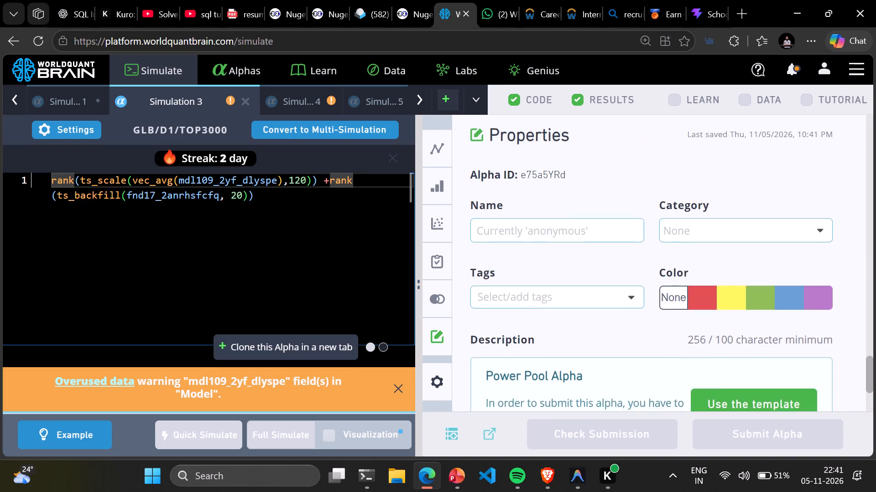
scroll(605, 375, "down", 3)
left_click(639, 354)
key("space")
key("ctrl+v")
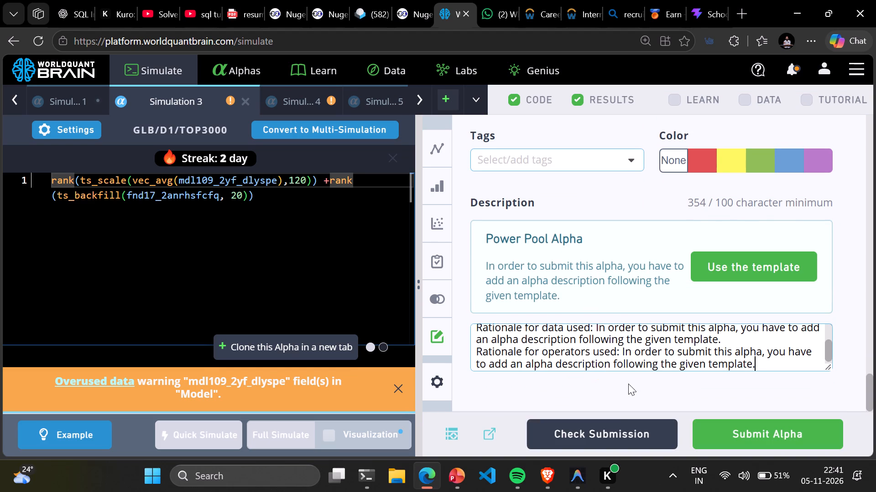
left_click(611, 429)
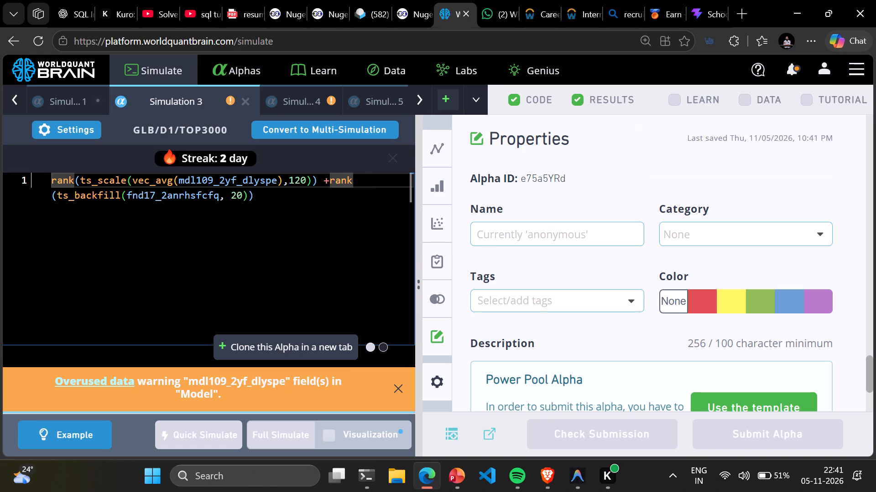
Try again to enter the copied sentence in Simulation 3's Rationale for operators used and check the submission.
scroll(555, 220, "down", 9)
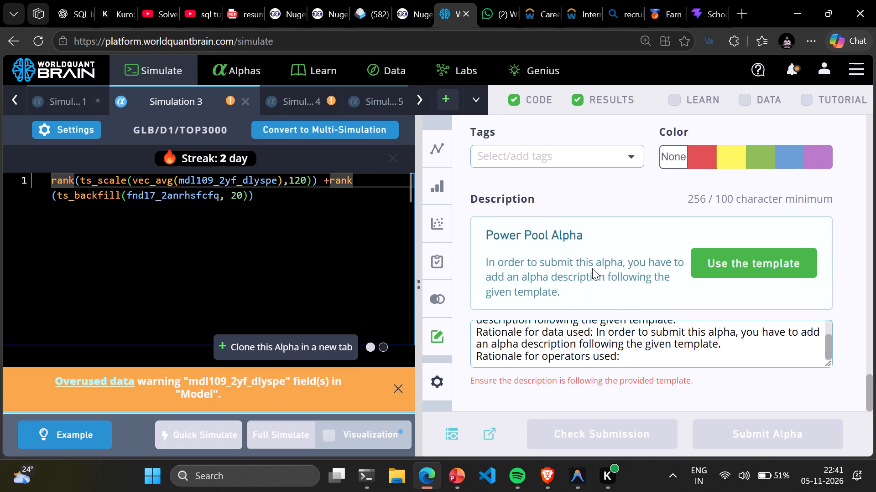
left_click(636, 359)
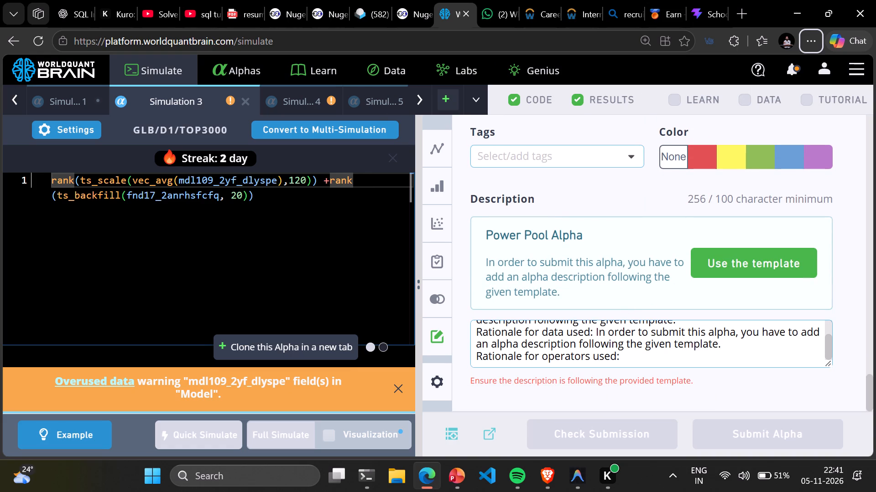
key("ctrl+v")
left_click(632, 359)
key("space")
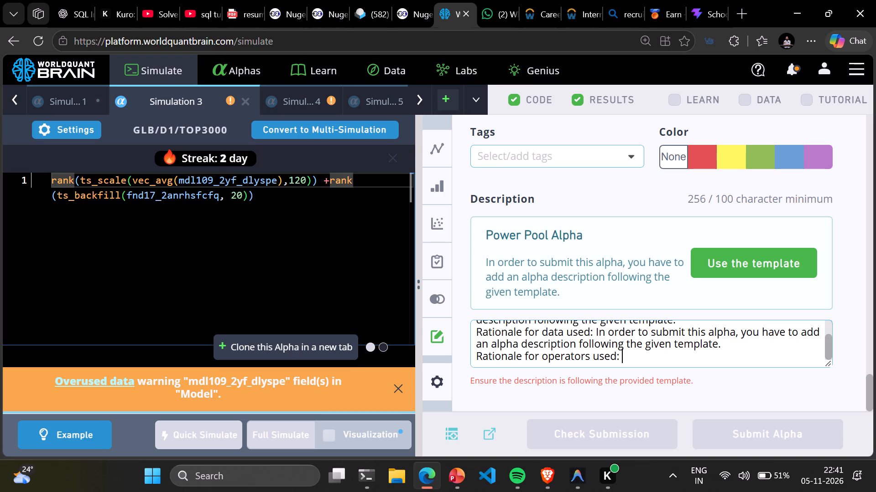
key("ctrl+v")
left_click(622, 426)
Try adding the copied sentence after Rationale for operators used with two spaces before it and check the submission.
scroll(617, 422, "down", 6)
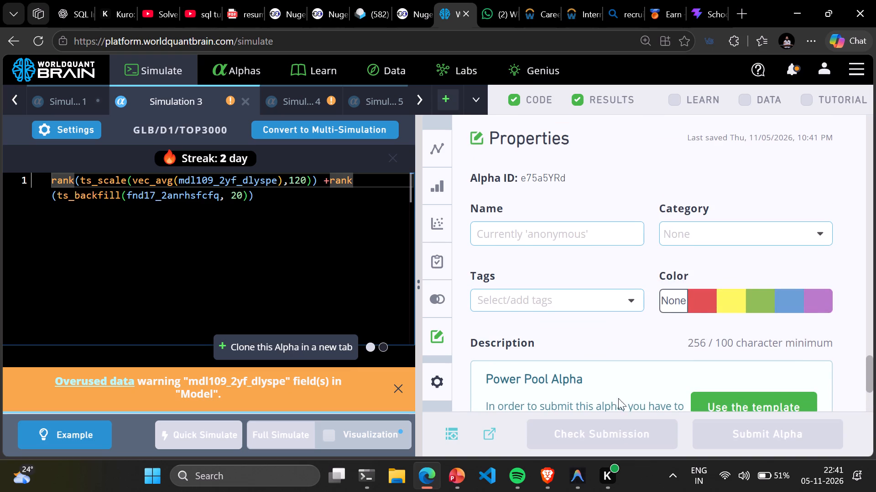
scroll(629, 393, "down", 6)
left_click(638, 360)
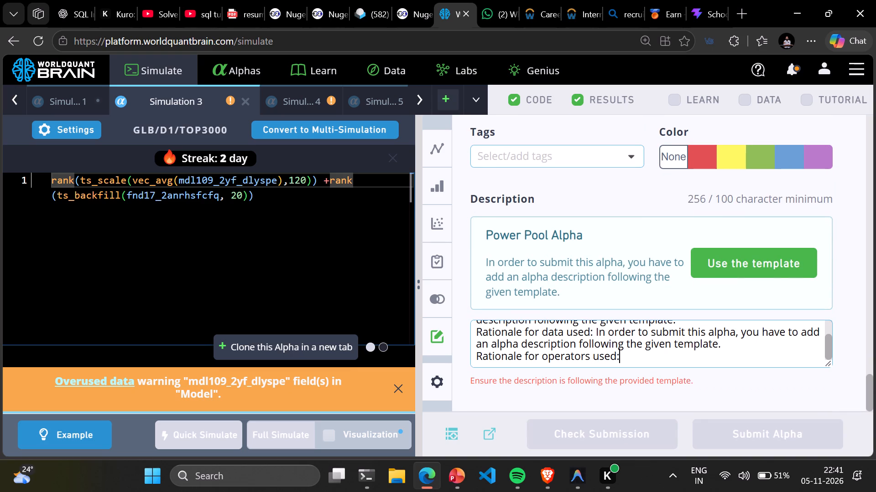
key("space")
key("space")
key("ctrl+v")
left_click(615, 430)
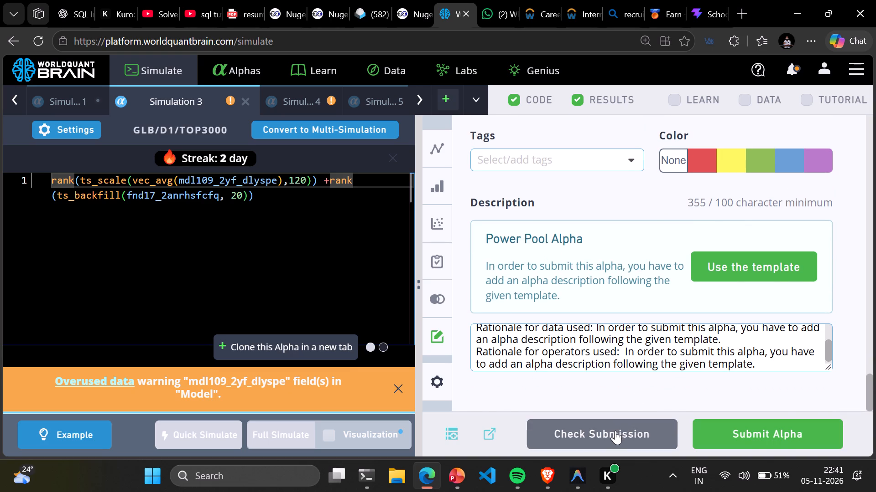
Complete Rationale for operators used with two spaces and the copied sentence, and run Simulation 3's submission check.
scroll(586, 363, "down", 7)
left_click(631, 359)
key("space")
key("space")
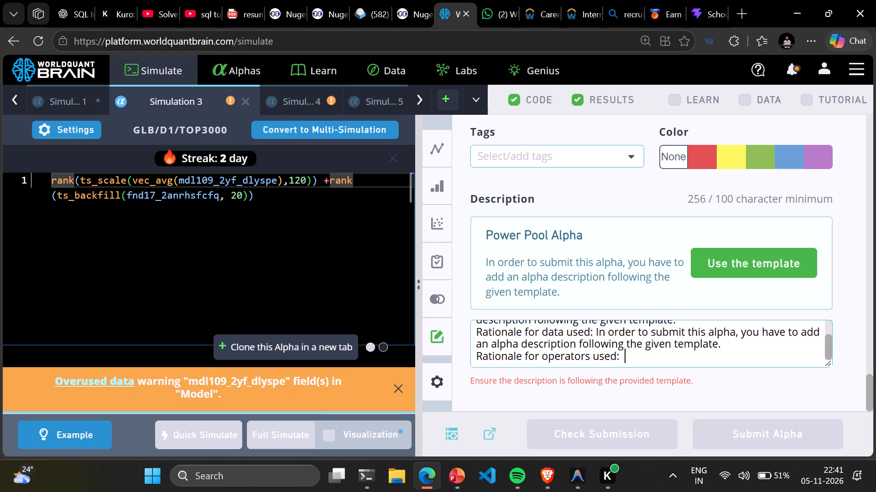
key("ctrl+v")
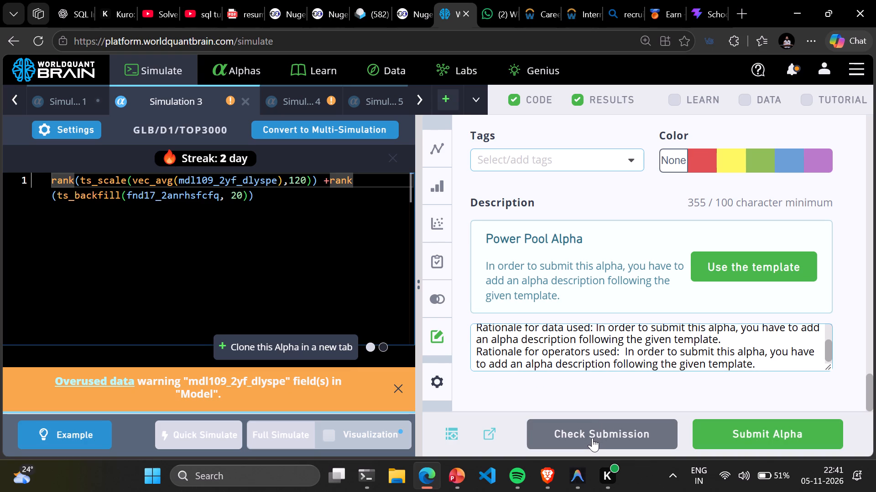
left_click(592, 440)
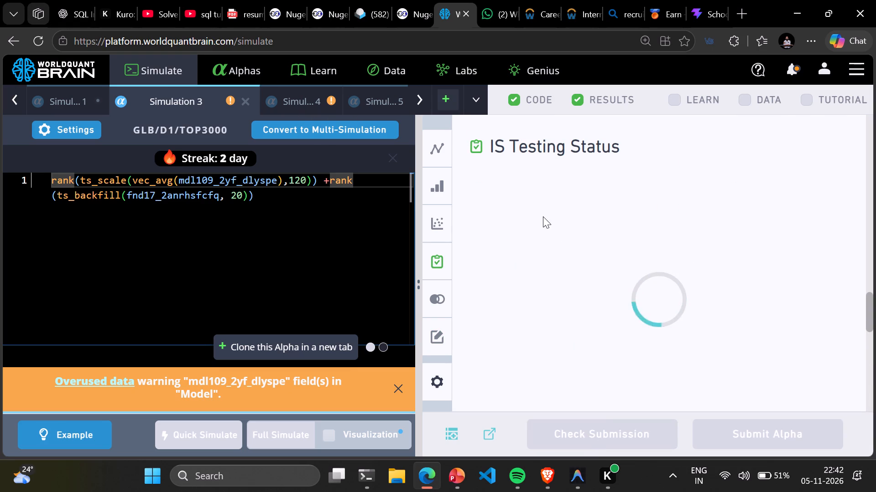
Review the failed tests in Simulation 4's IS Testing Status and return to Simulation 3's submission check.
left_click(294, 97)
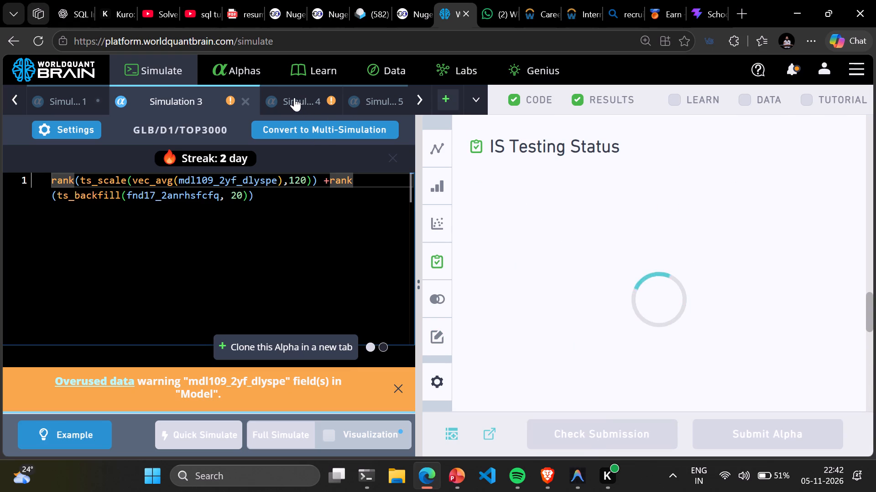
left_click(294, 97)
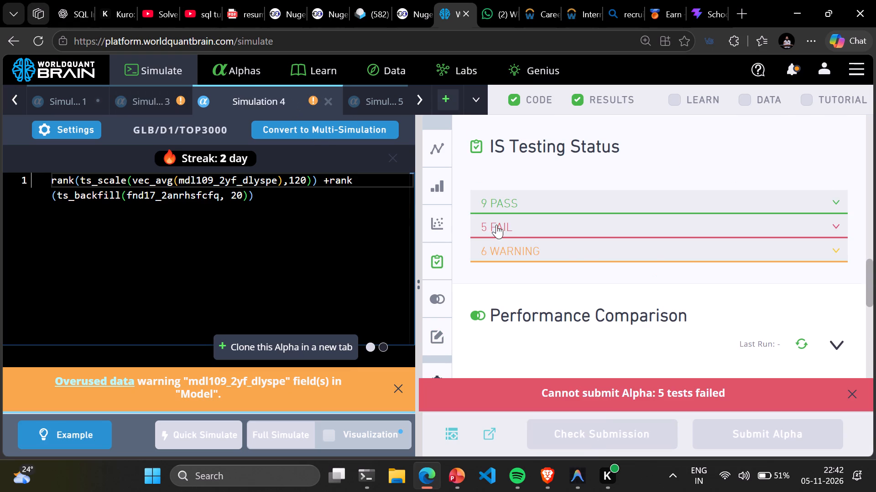
left_click(507, 227)
left_click(157, 99)
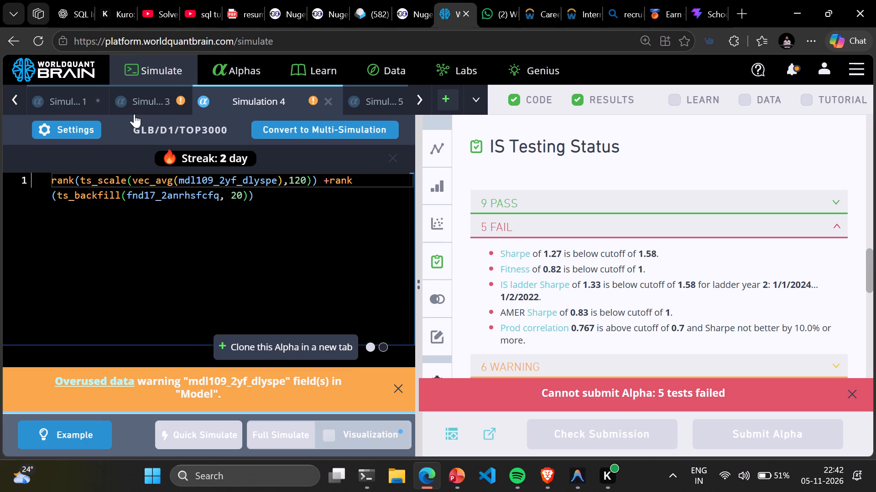
left_click(152, 101)
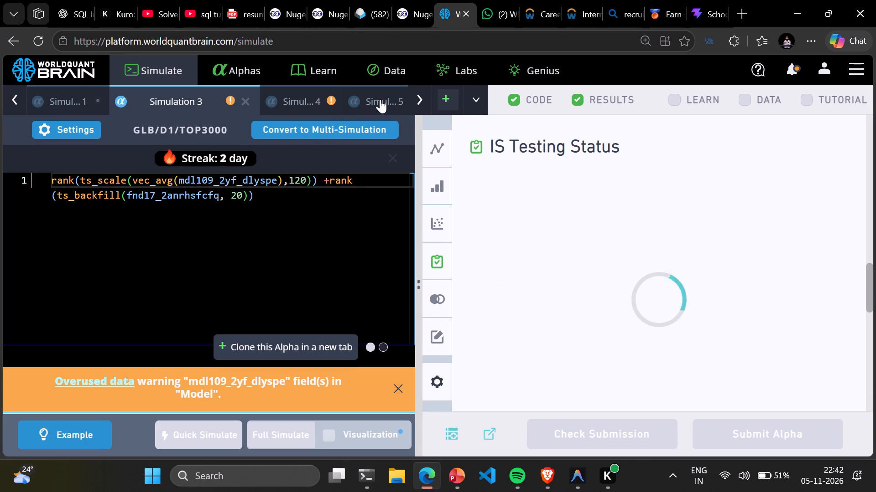
Open Simulation 6 and examine the failed tests in its IS Testing Status.
double_click(414, 102)
double_click(418, 105)
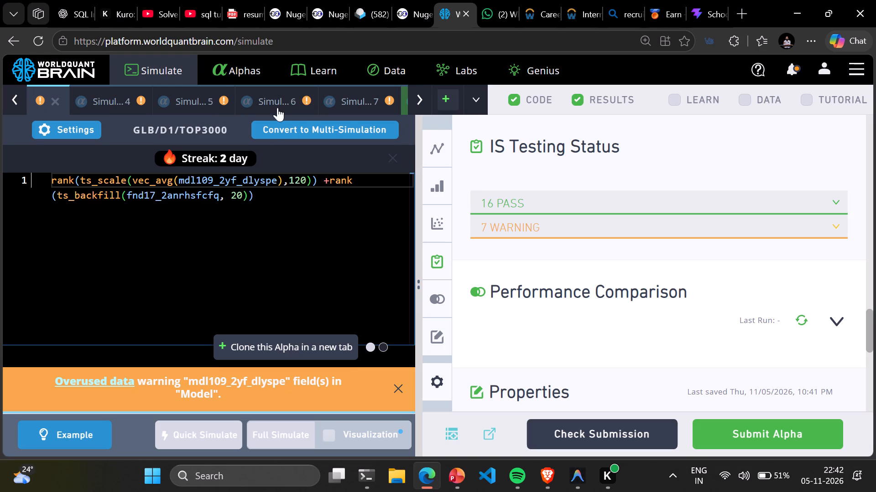
left_click(262, 98)
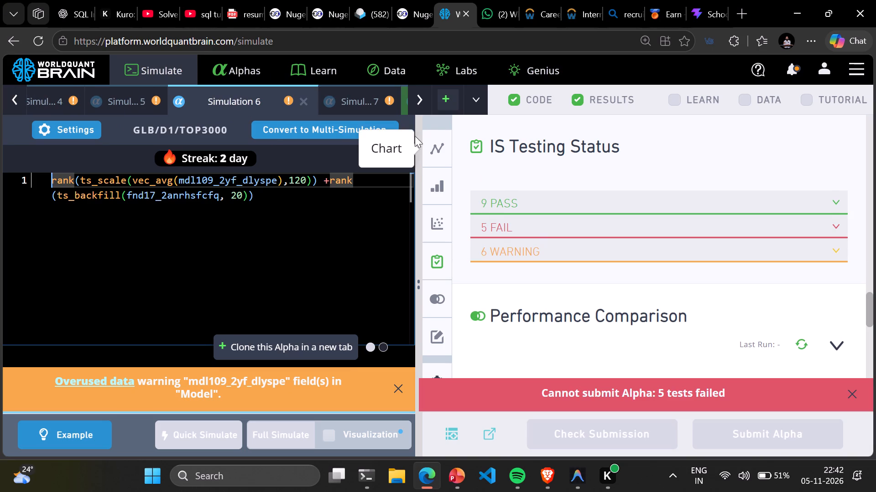
triple_click(424, 102)
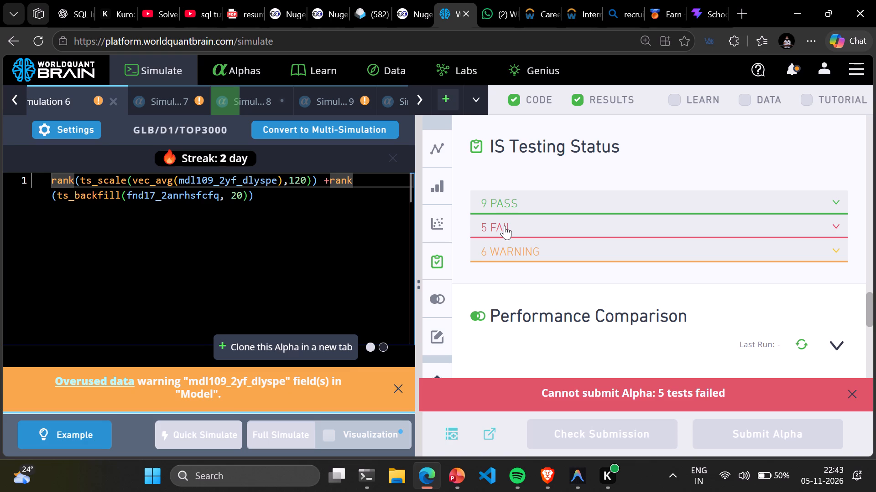
left_click(505, 225)
left_click(505, 225)
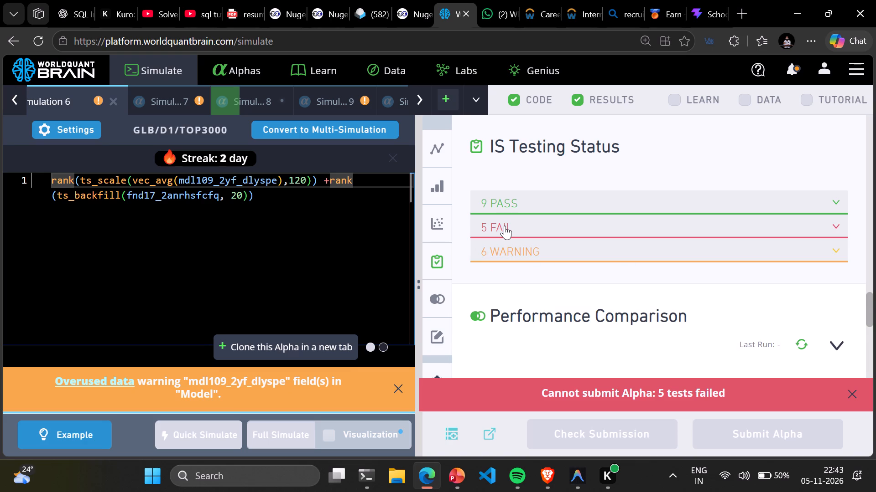
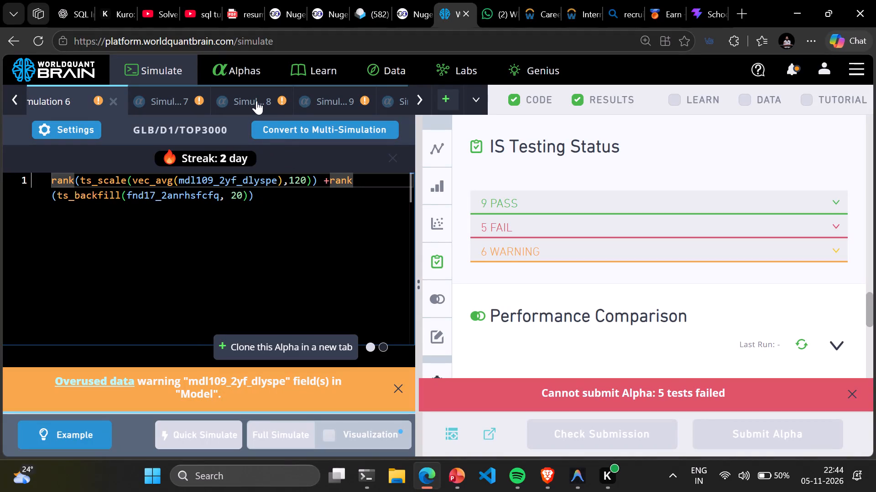
In Simulation 8, insert the Power Pool description template and paste its instruction sentence after Idea and Rationale for data used.
left_click(256, 101)
scroll(553, 273, "down", 7)
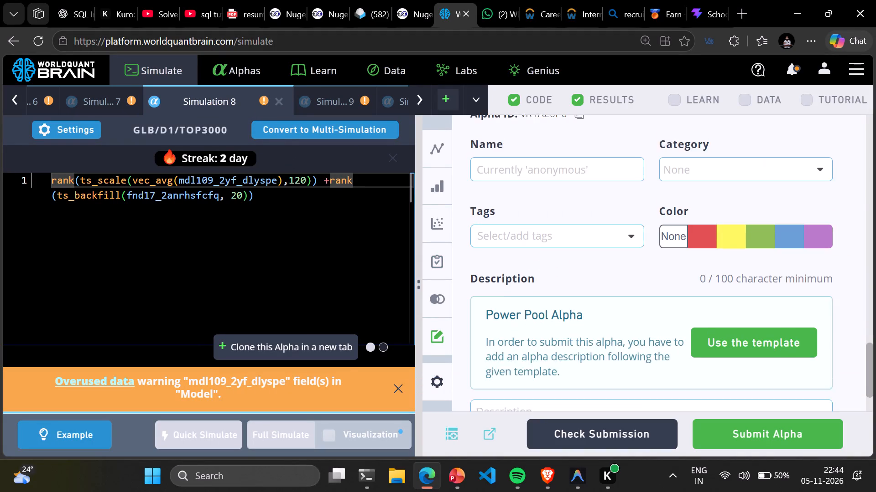
scroll(555, 270, "down", 3)
left_click(711, 277)
left_click_drag(581, 302, 536, 295)
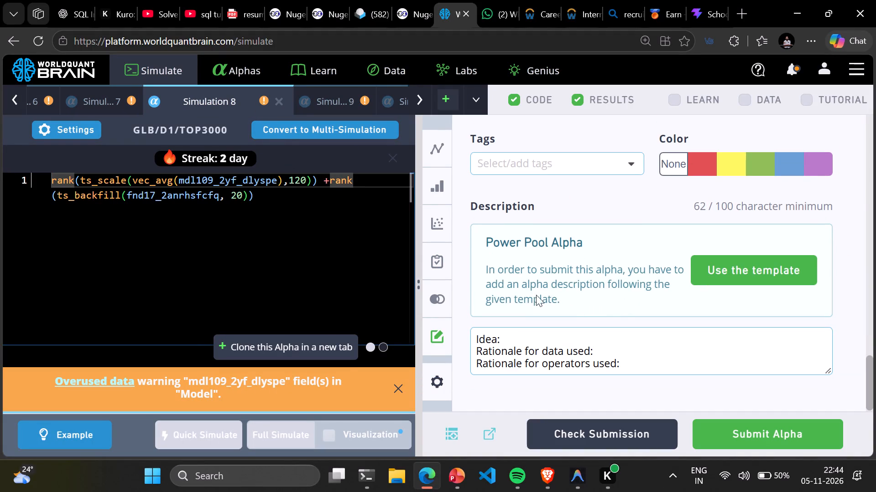
left_click_drag(536, 295, 473, 269)
key("ctrl+c")
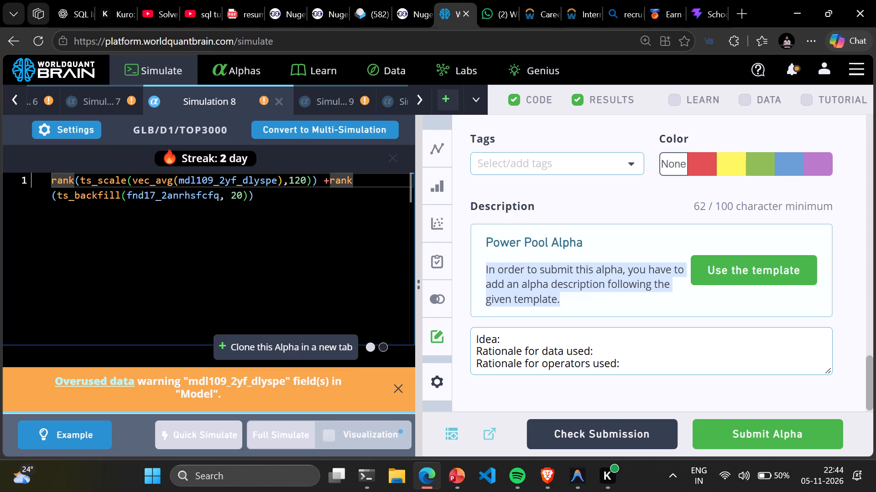
left_click(562, 339)
key("ctrl+v")
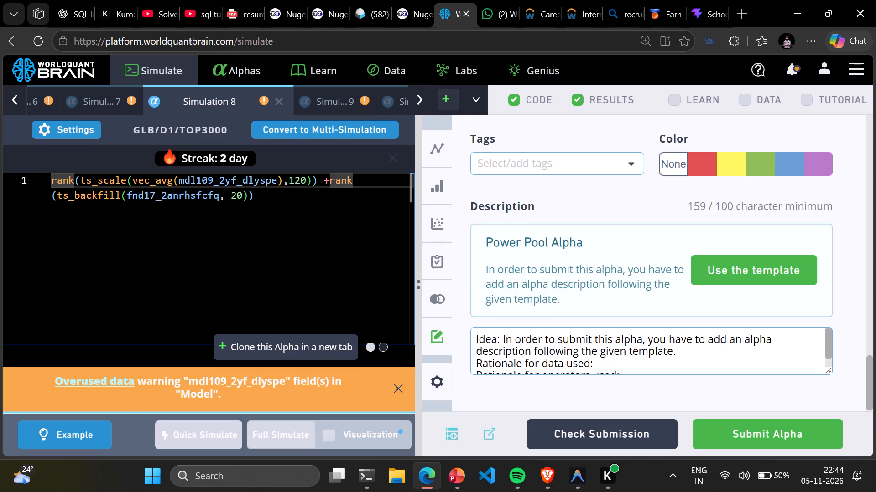
left_click(608, 363)
key("ctrl+v")
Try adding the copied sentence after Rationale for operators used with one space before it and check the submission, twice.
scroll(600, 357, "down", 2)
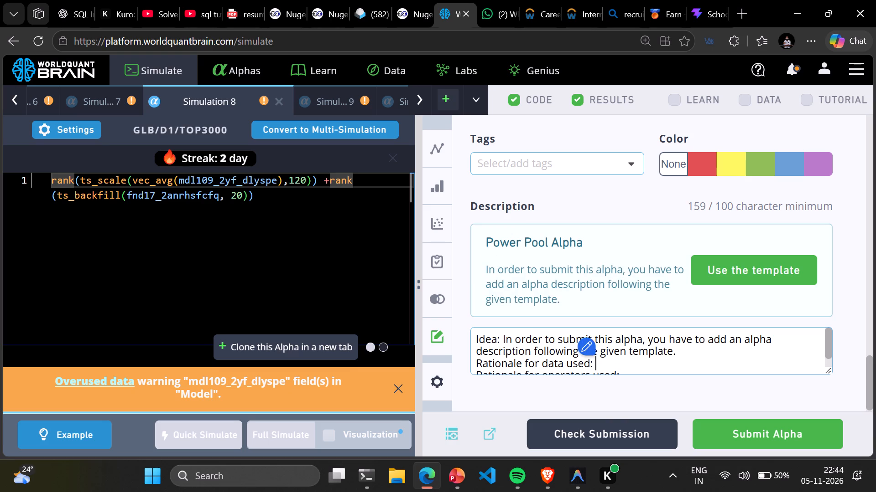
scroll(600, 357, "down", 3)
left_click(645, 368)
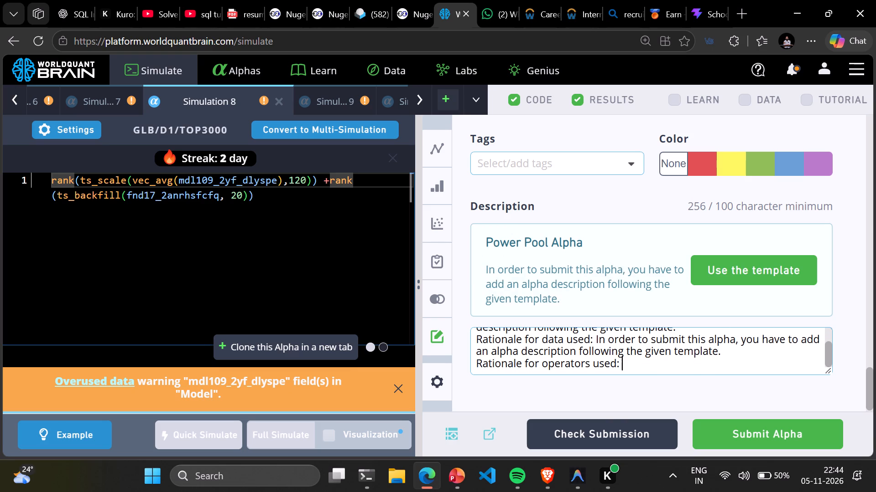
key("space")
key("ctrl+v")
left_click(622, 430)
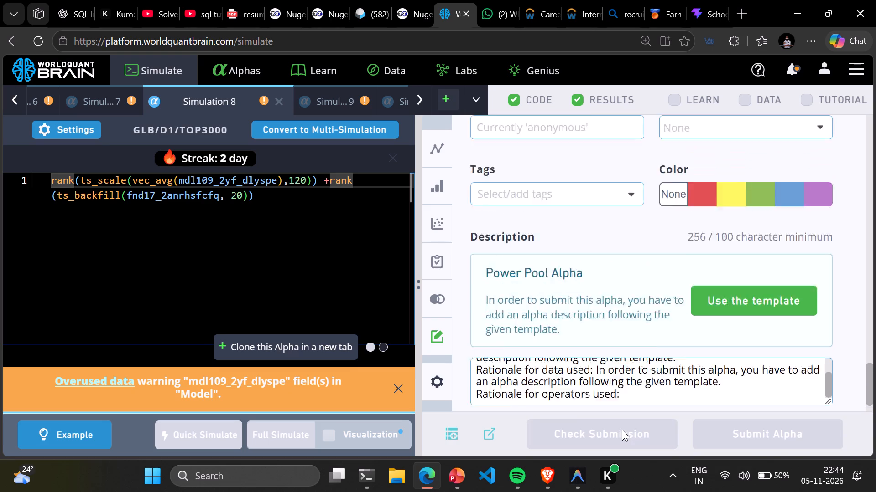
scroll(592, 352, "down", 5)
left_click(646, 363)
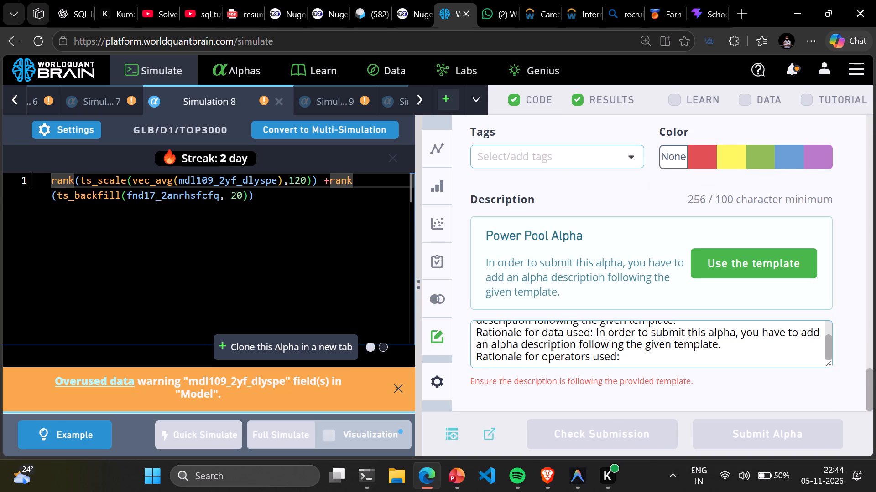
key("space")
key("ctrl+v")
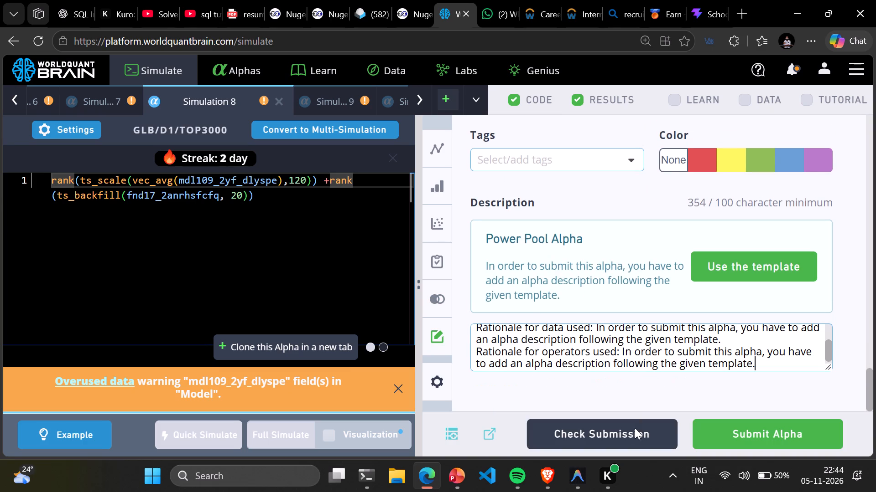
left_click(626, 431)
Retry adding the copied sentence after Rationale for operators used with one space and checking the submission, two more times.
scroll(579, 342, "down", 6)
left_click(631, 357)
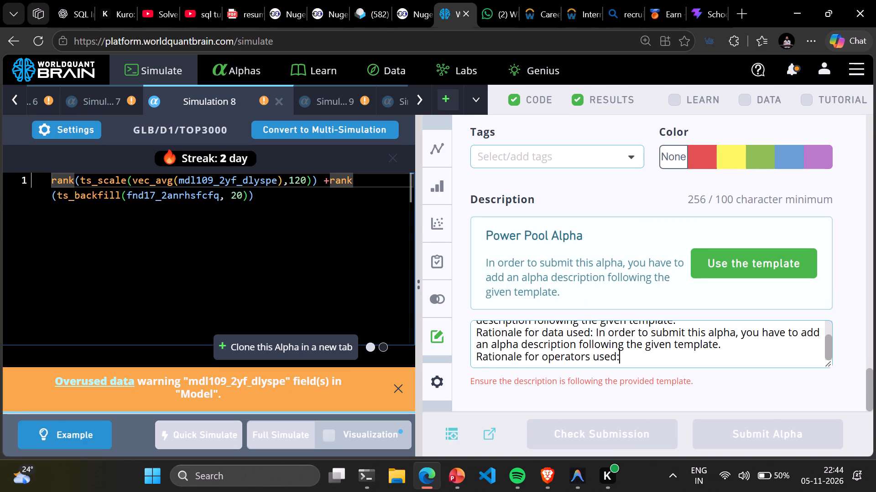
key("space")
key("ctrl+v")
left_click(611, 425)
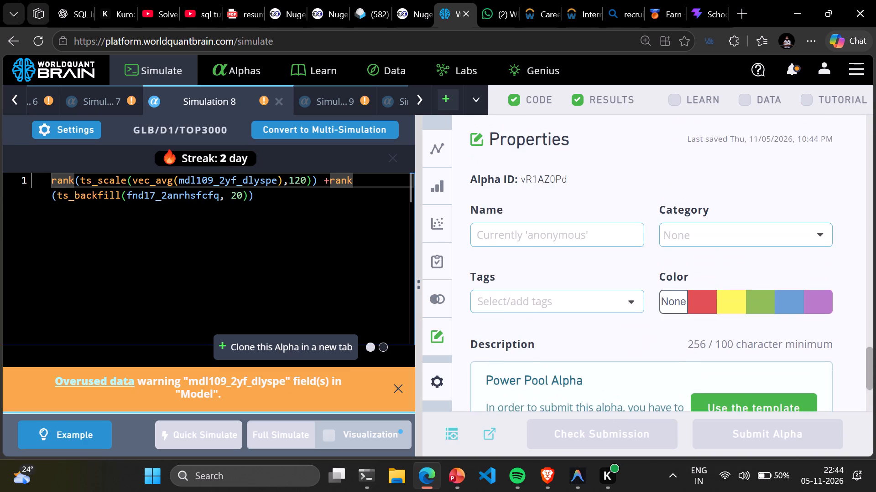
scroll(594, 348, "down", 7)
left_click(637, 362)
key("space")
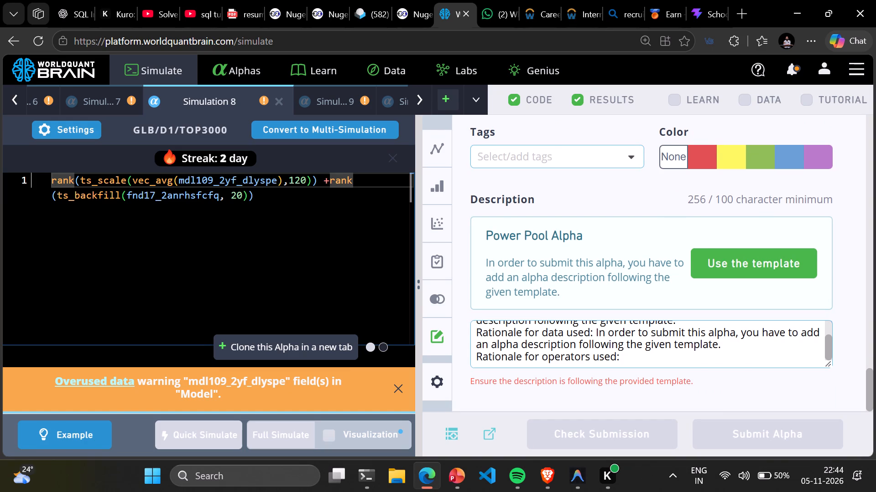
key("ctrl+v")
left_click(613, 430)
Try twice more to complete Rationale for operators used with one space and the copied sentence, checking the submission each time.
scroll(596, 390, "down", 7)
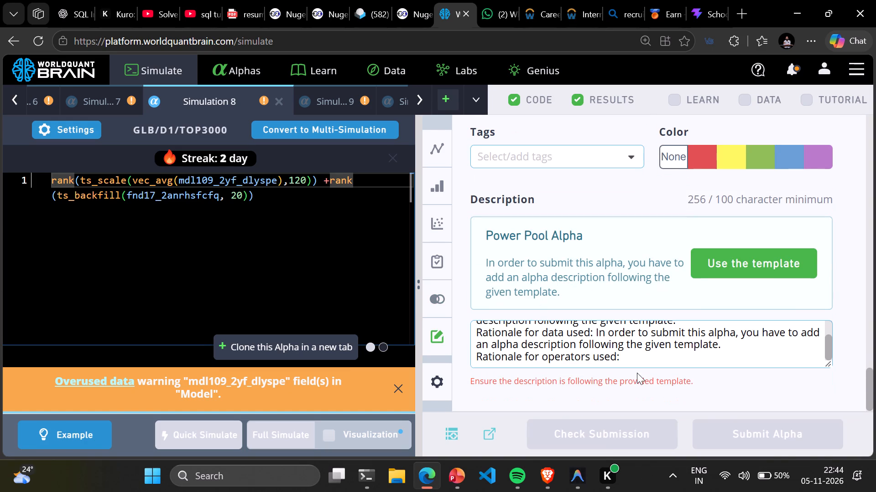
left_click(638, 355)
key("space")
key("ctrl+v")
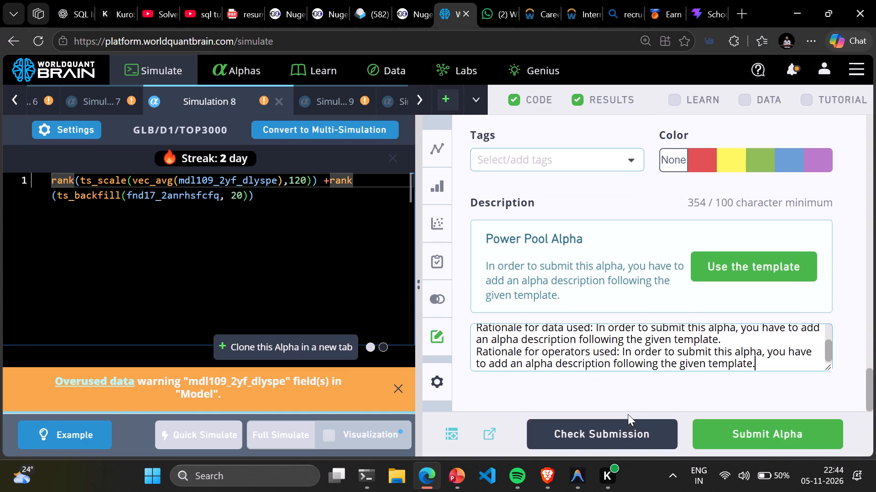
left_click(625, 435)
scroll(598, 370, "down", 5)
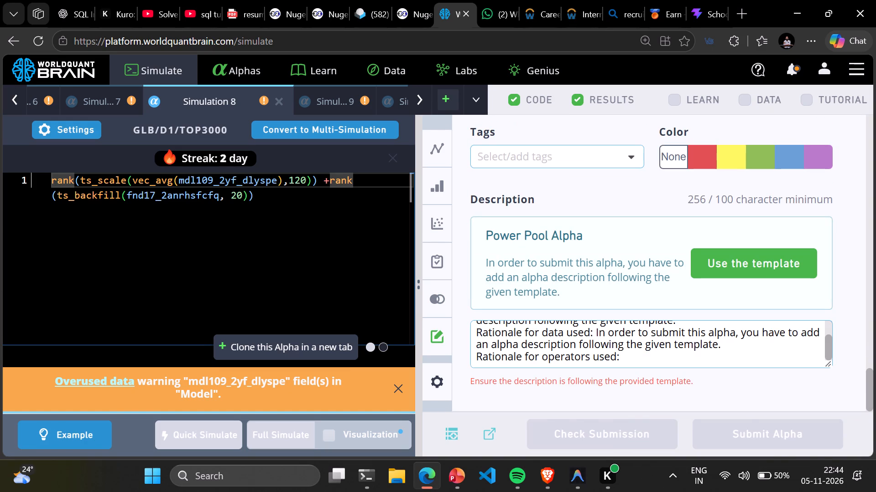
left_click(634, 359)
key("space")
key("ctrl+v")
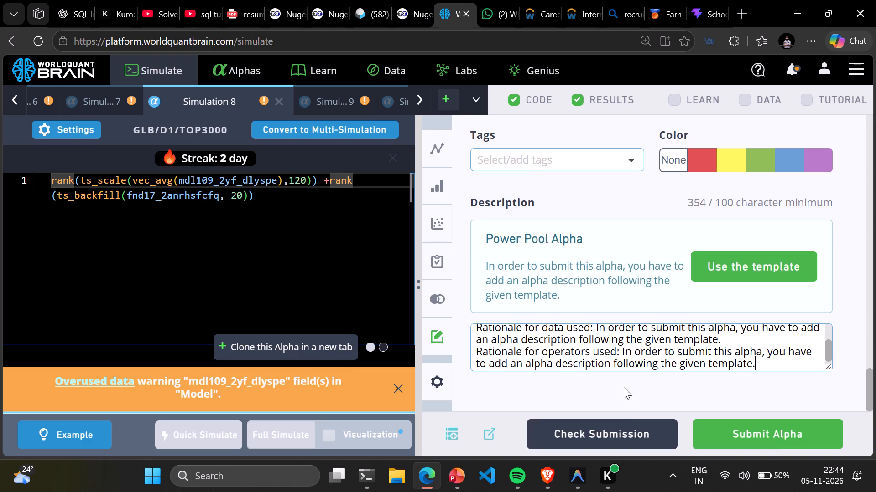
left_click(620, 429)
Complete Rationale for operators used with two spaces and the copied sentence, and run Simulation 8's submission check.
scroll(594, 360, "down", 7)
left_click(624, 357)
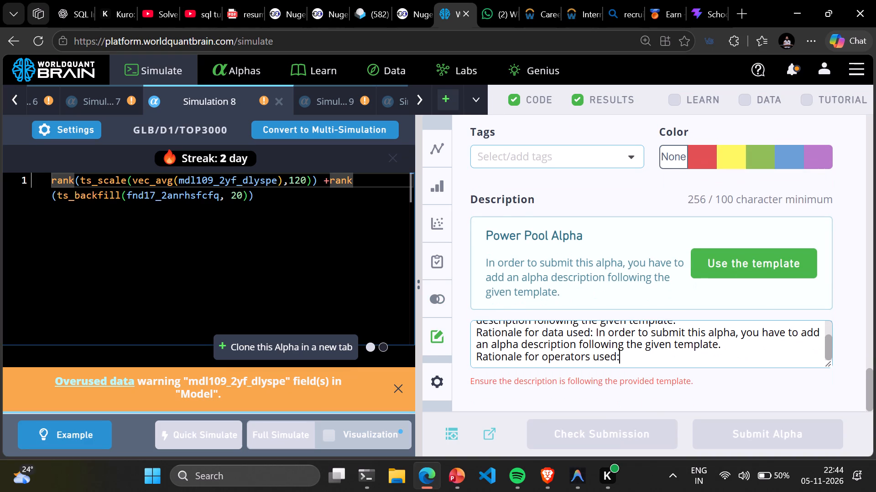
key("space")
key("space")
key("ctrl+v")
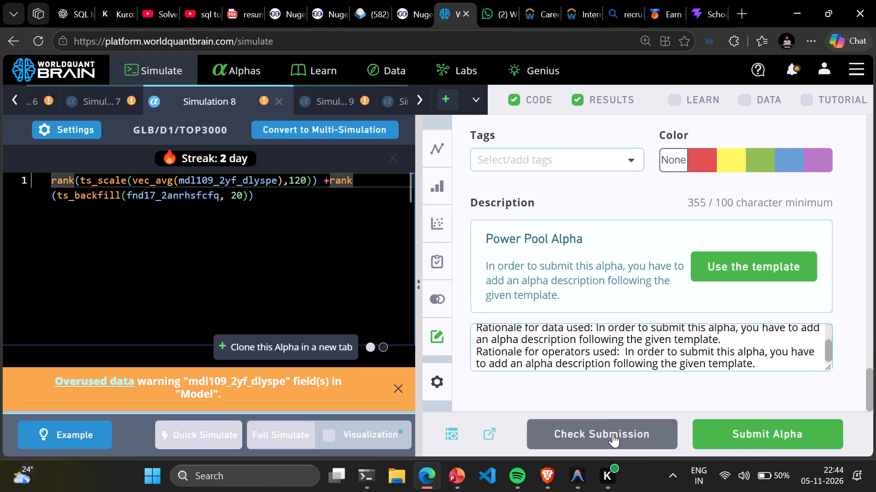
left_click(613, 434)
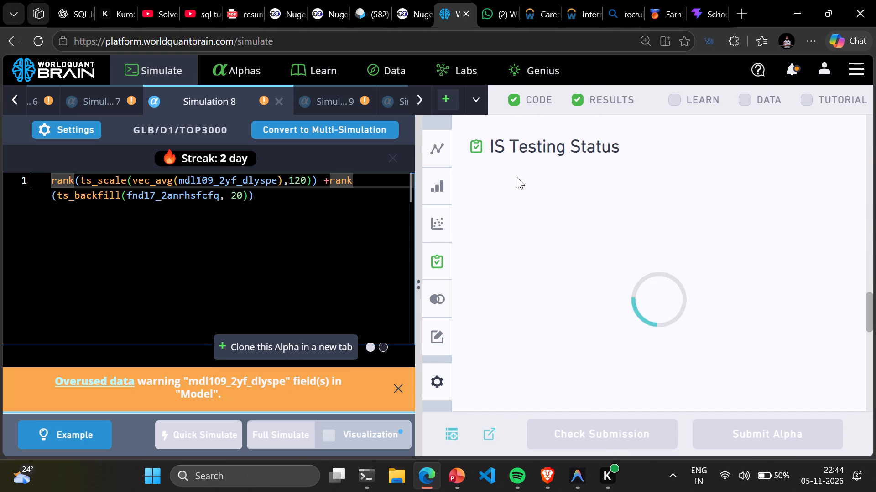
Review the IS Testing Status of Simulations 3, 4 and 5, examining the passed tests of Simulations 3 and 5.
triple_click(14, 101)
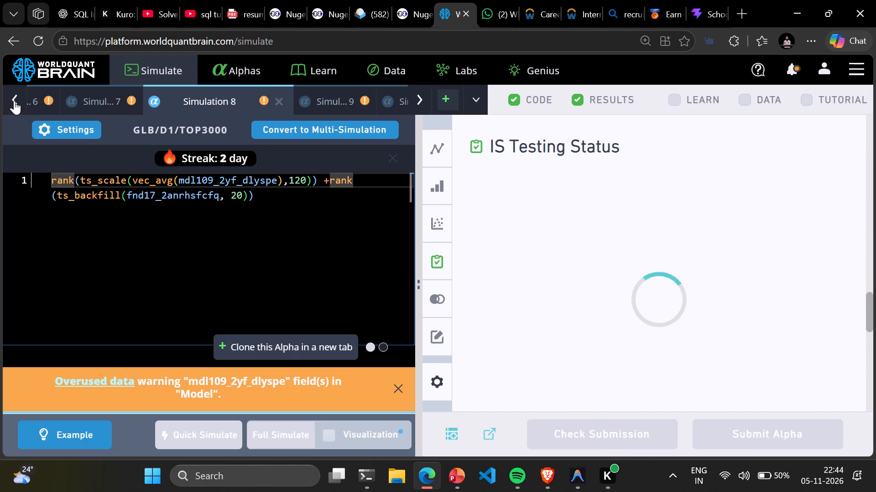
double_click(17, 101)
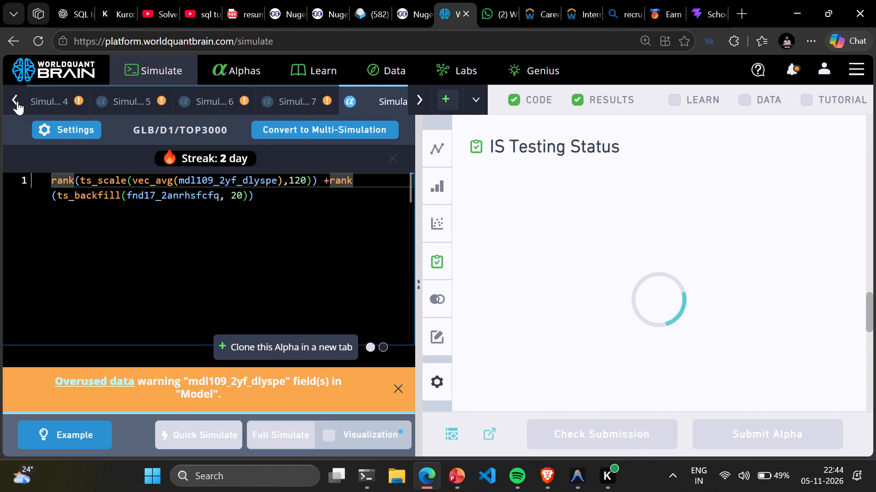
left_click(155, 99)
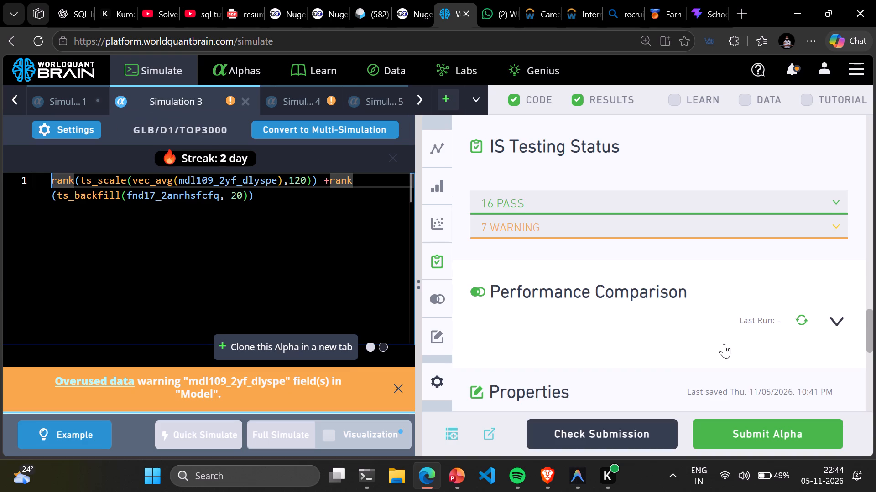
left_click(537, 201)
double_click(537, 201)
left_click(316, 98)
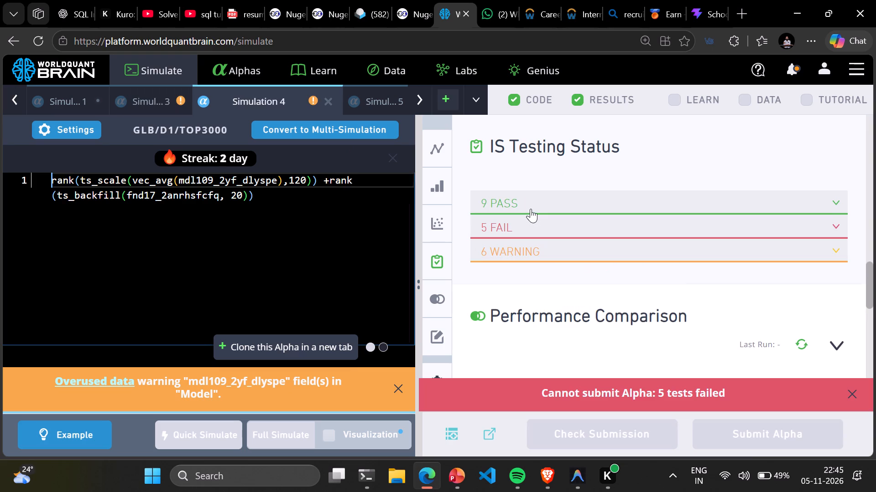
left_click(375, 101)
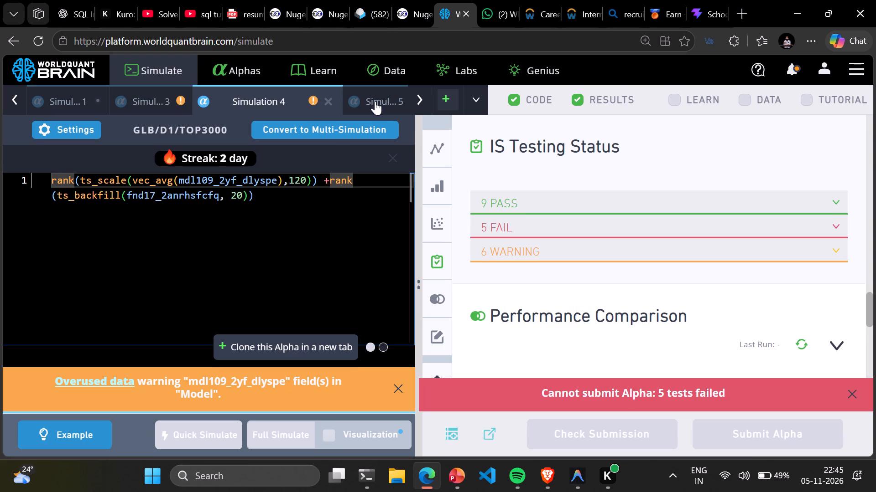
left_click(521, 200)
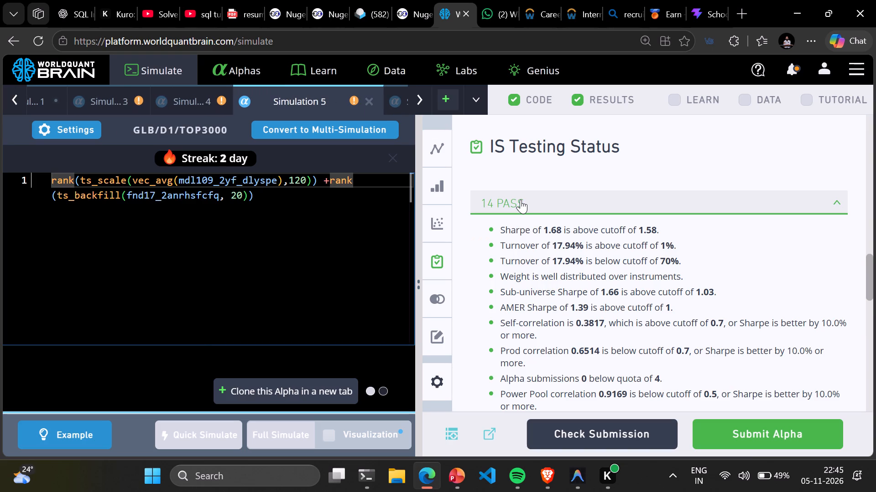
Check Simulation 6's IS Testing Status and examine the passed tests in Simulation 7.
double_click(415, 102)
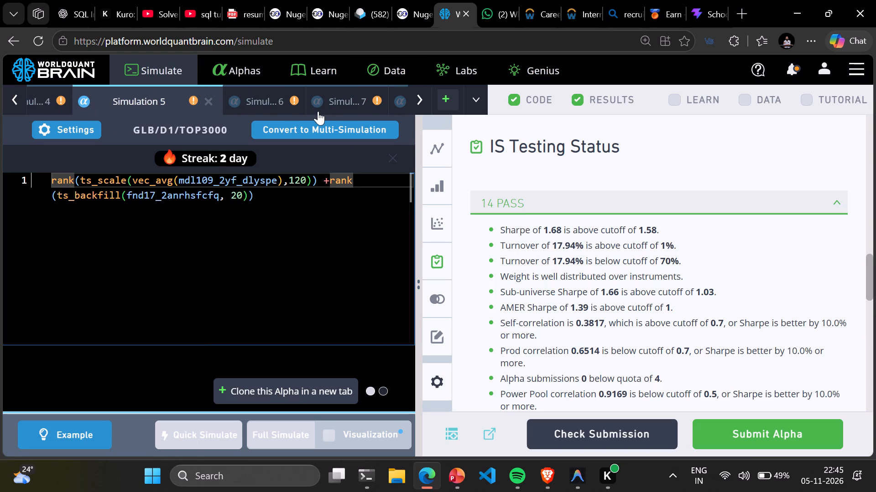
left_click(277, 105)
left_click(280, 103)
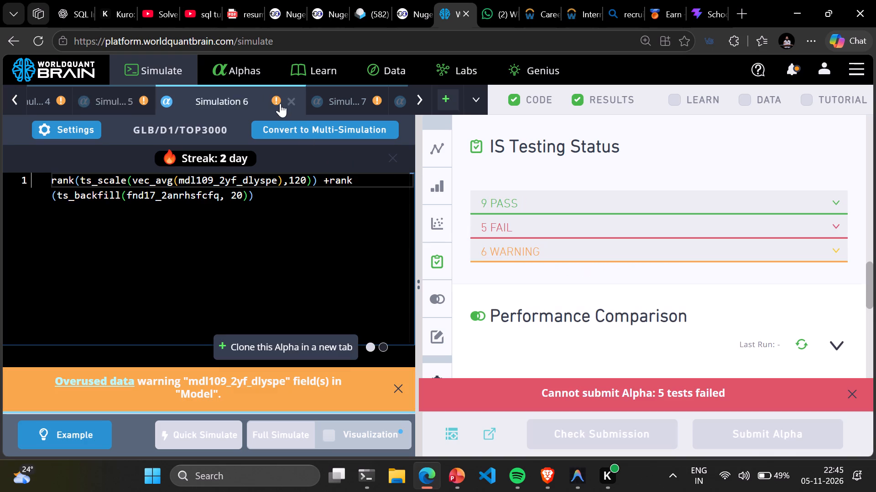
left_click(305, 98)
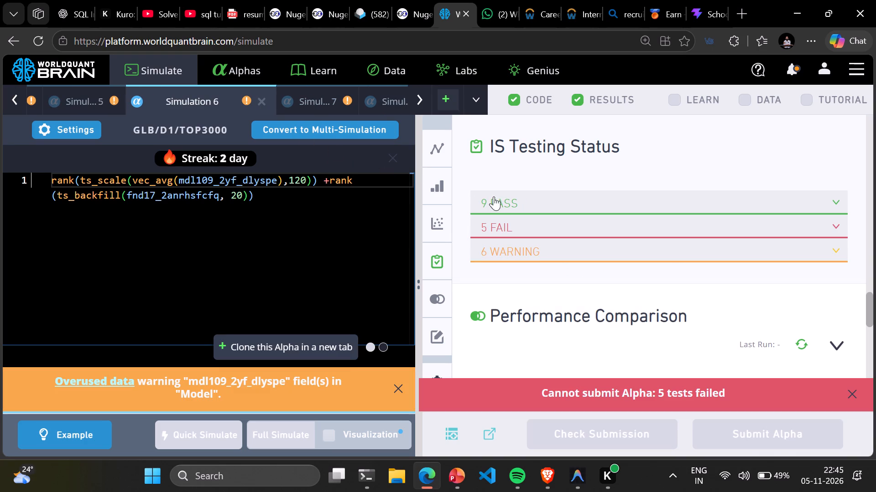
left_click(498, 204)
left_click(498, 204)
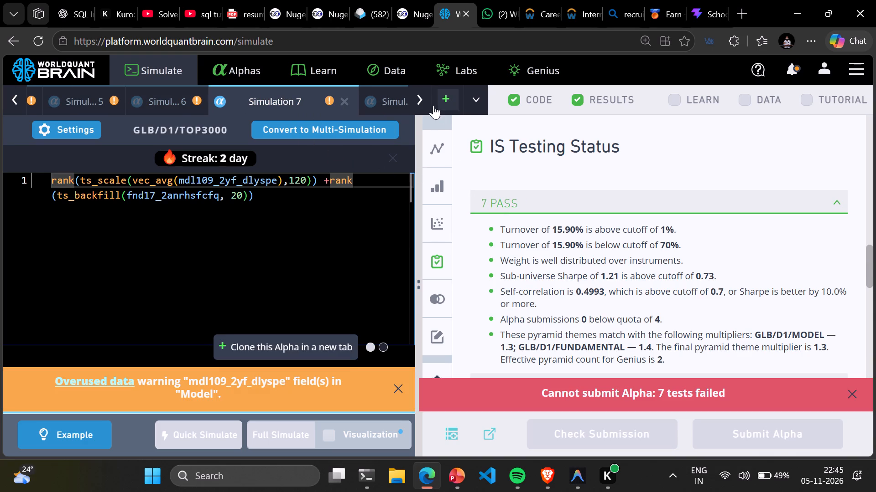
Return to Simulation 8 and examine the passed tests in its IS Testing Status.
triple_click(422, 99)
left_click(374, 103)
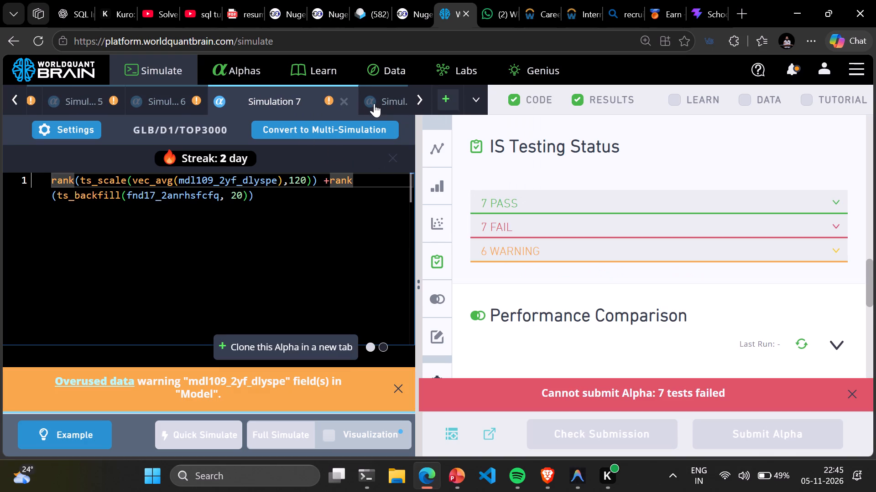
left_click(374, 103)
left_click(381, 102)
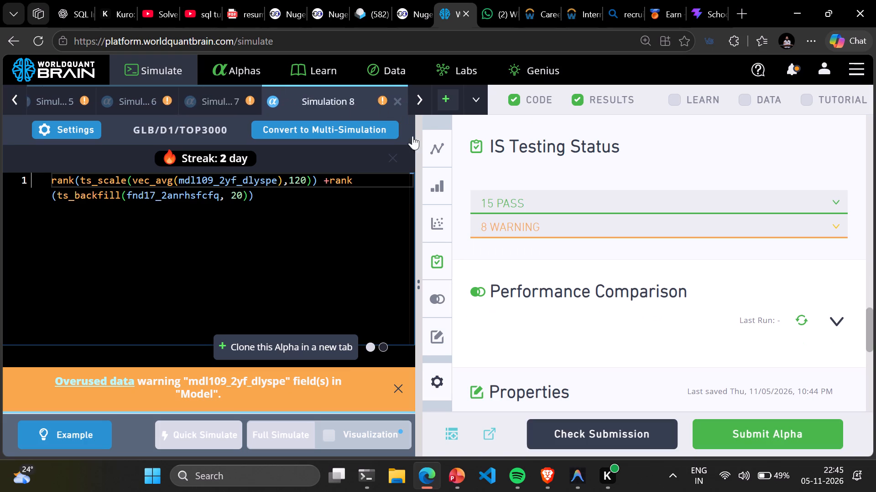
left_click(498, 197)
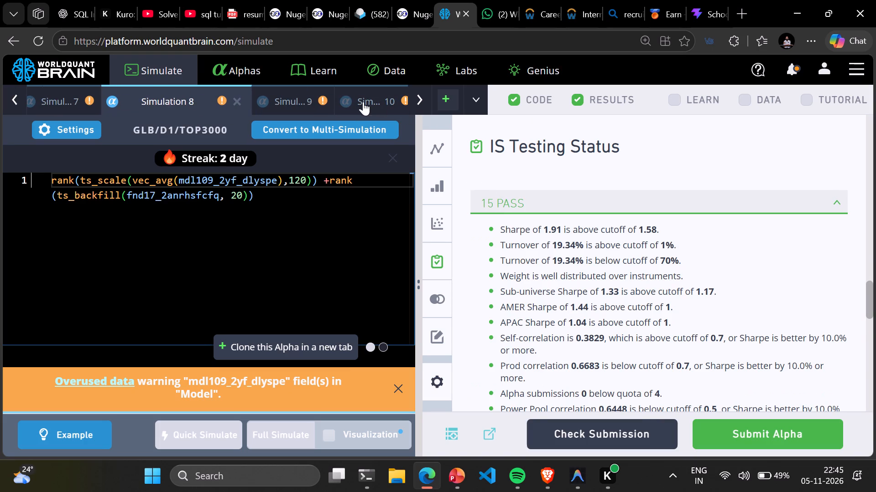
Open Simulation 9 and examine the passed tests in its IS Testing Status.
left_click(328, 97)
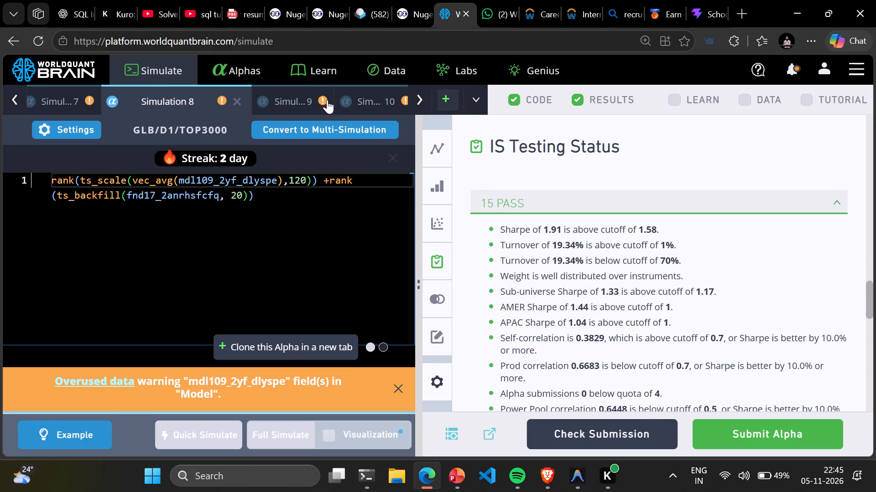
left_click(504, 204)
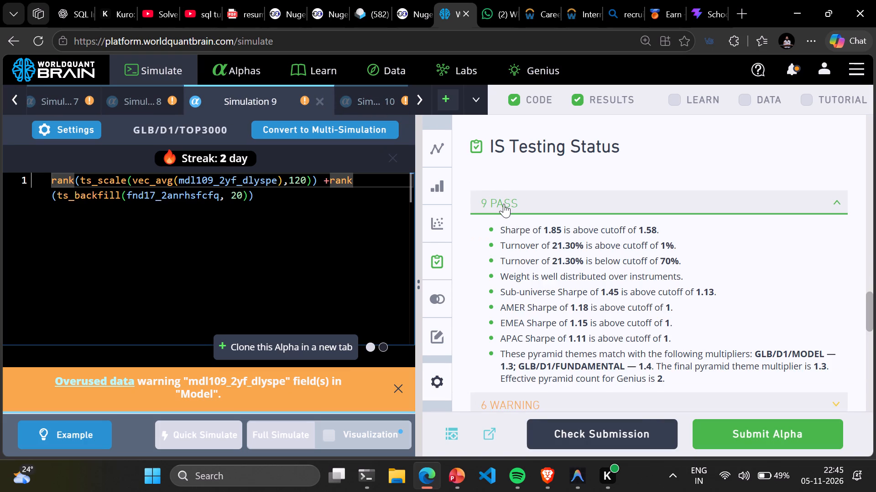
Insert the Power Pool description template in Simulation 9 and copy the instruction sentence above it into Idea and Rationale for data used.
scroll(637, 321, "down", 17)
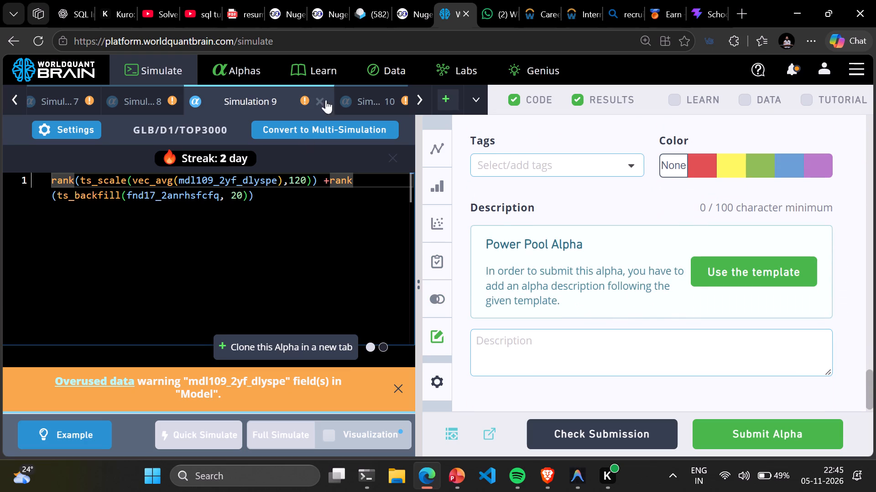
left_click(727, 270)
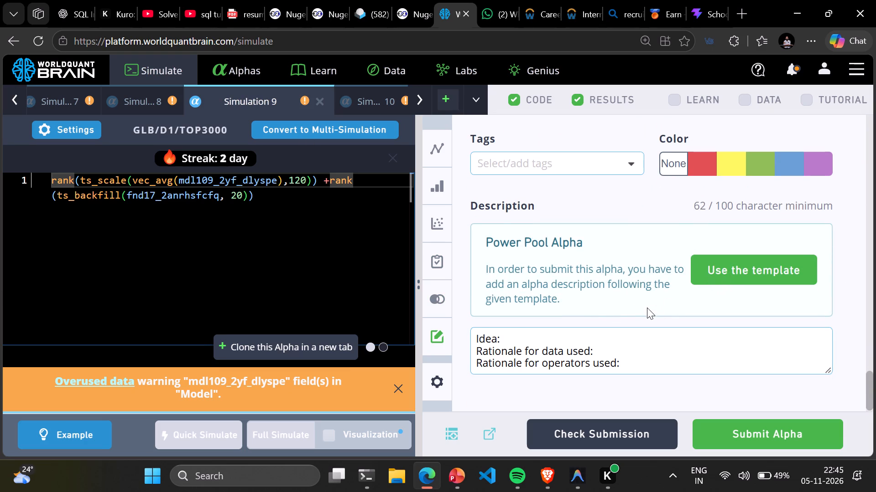
left_click_drag(573, 300, 476, 270)
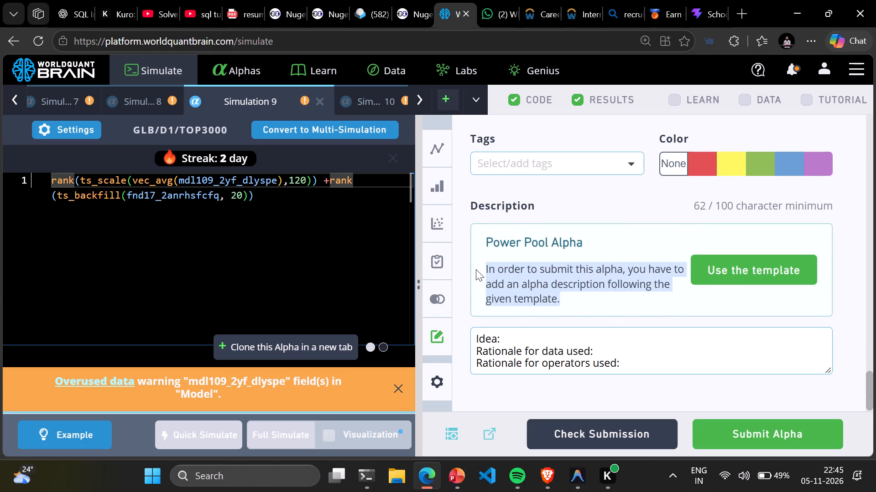
key("ctrl+c")
left_click(529, 339)
key("ctrl+v")
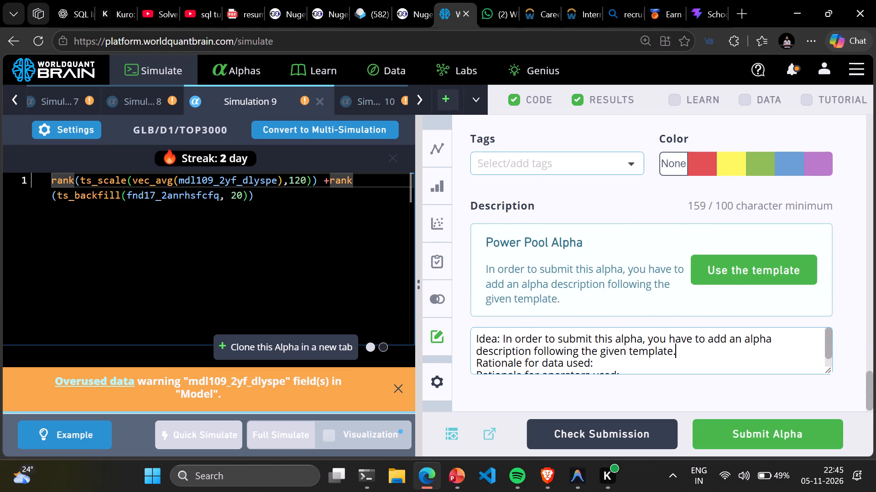
left_click(612, 360)
key("ctrl+v")
scroll(594, 361, "down", 7)
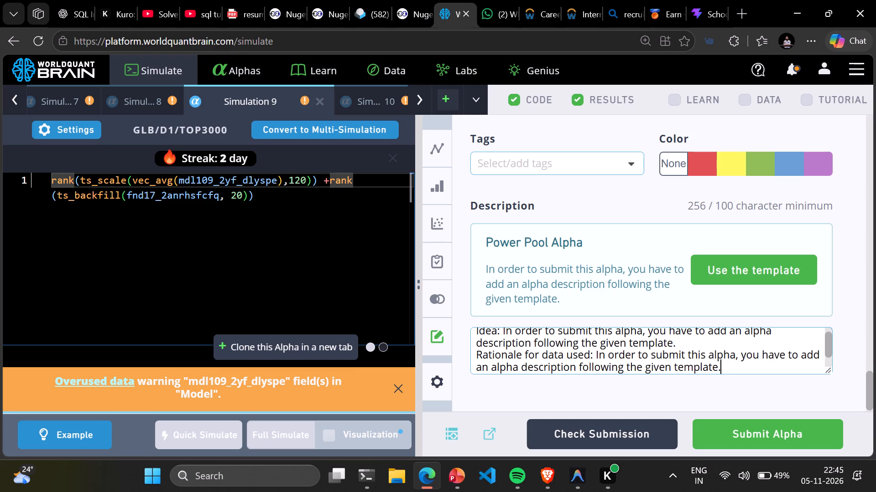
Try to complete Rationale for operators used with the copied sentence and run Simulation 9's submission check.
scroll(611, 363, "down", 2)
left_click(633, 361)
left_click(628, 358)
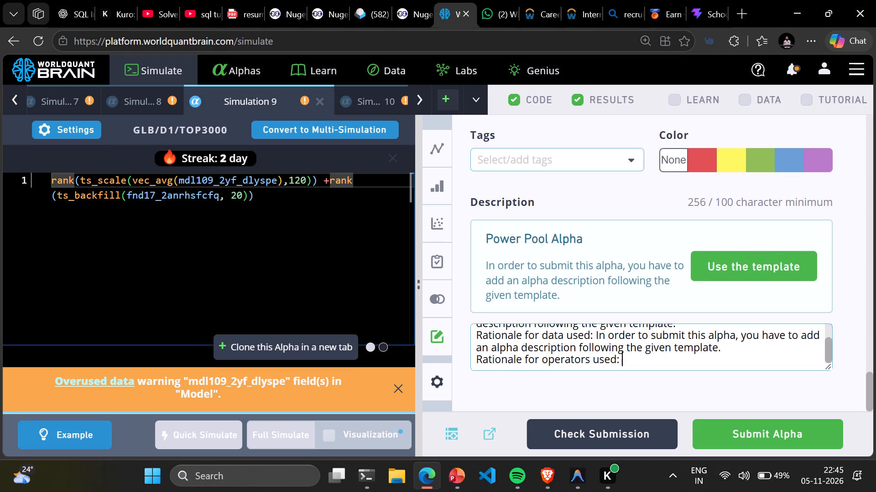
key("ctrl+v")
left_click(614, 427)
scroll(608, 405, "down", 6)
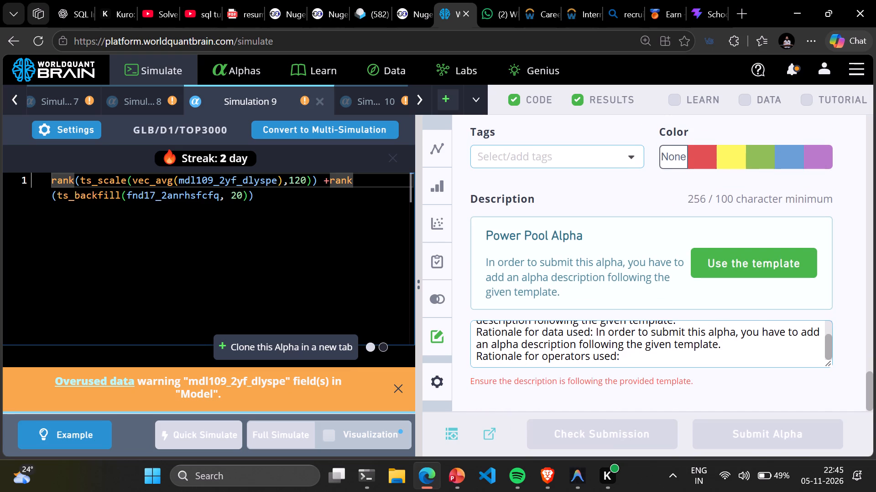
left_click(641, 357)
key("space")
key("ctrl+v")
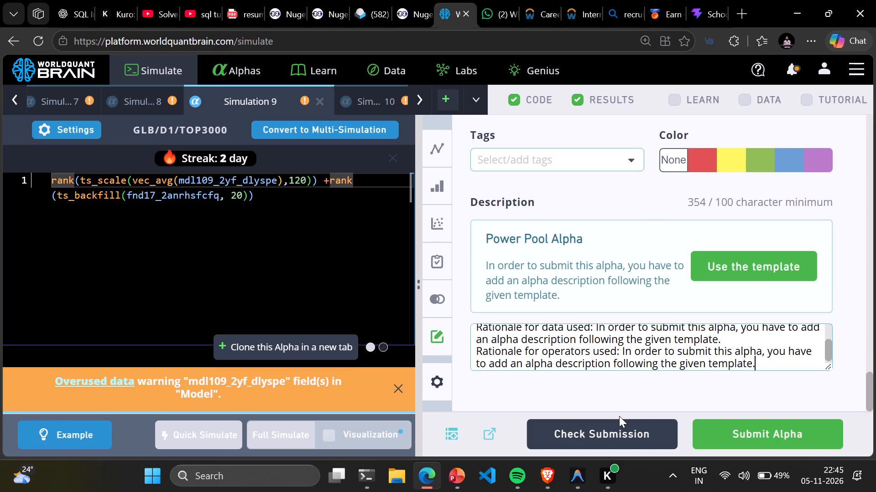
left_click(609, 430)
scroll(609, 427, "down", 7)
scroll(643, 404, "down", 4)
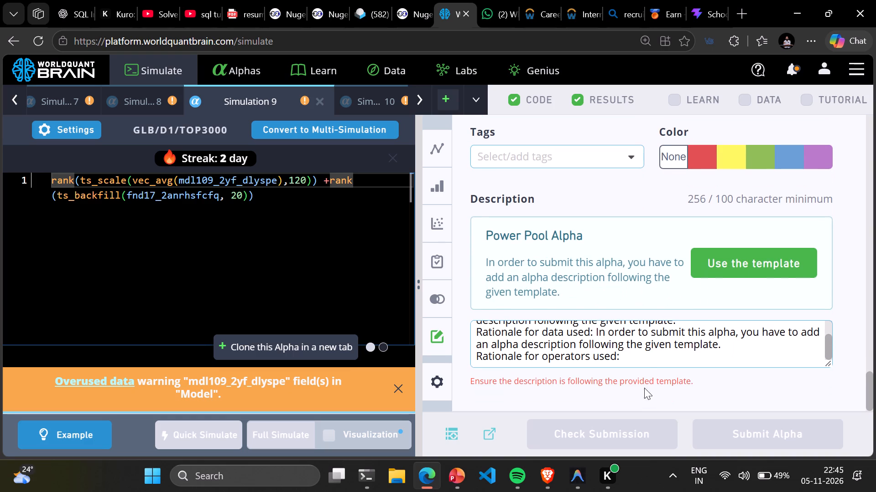
Complete Rationale for operators used with an extra space and the copied sentence, and run Simulation 9's submission check.
left_click(637, 358)
key("space")
key("ctrl+v")
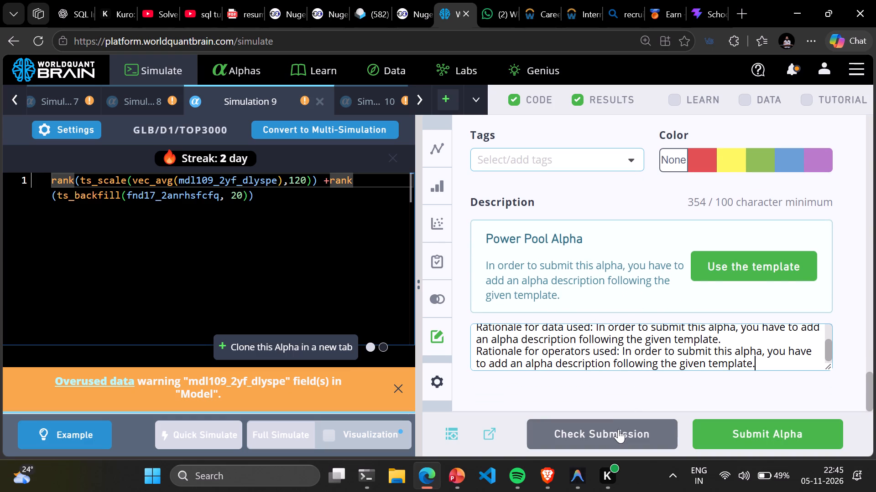
left_click(618, 429)
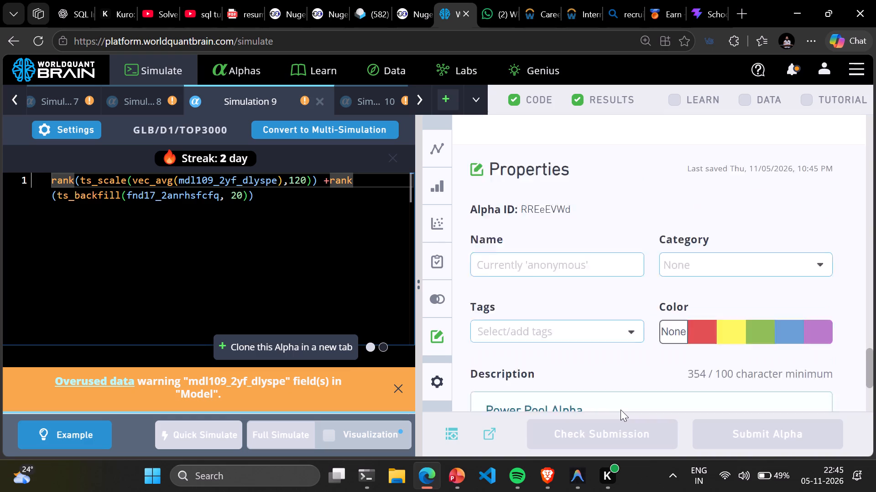
Dismiss Simulation 9's overused data warning and bring Simulations 10 to 12 into reach.
triple_click(421, 104)
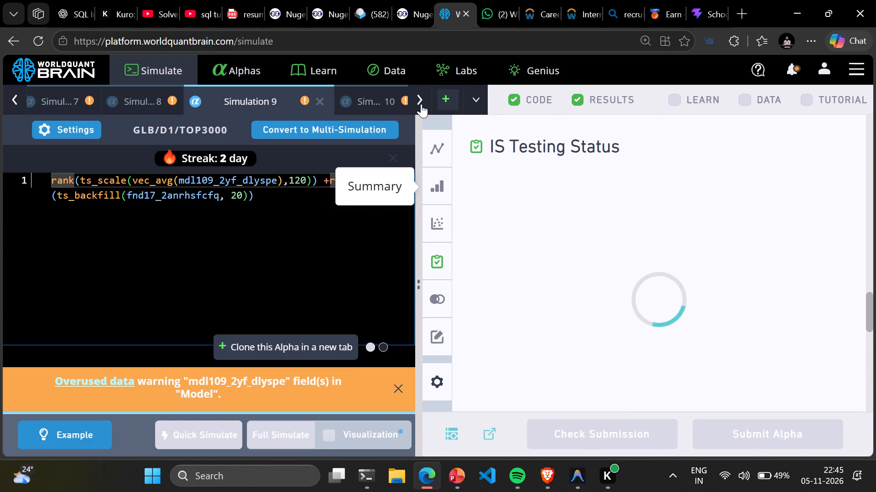
double_click(421, 104)
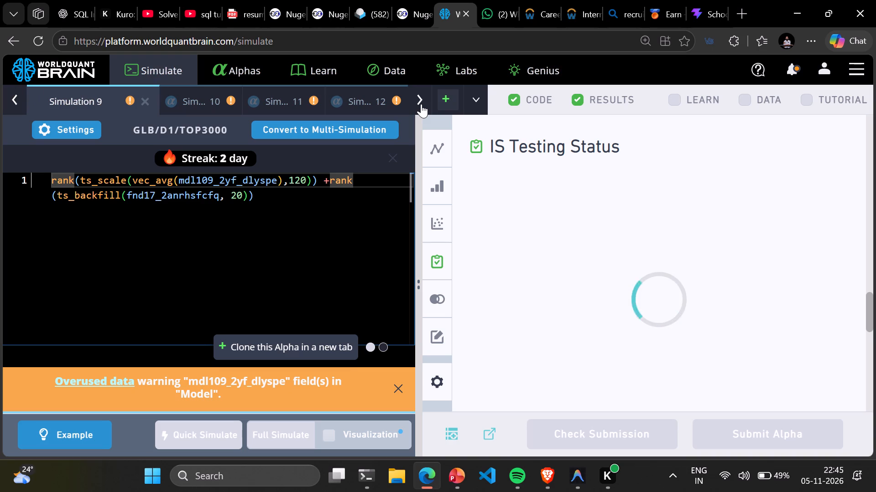
left_click(396, 387)
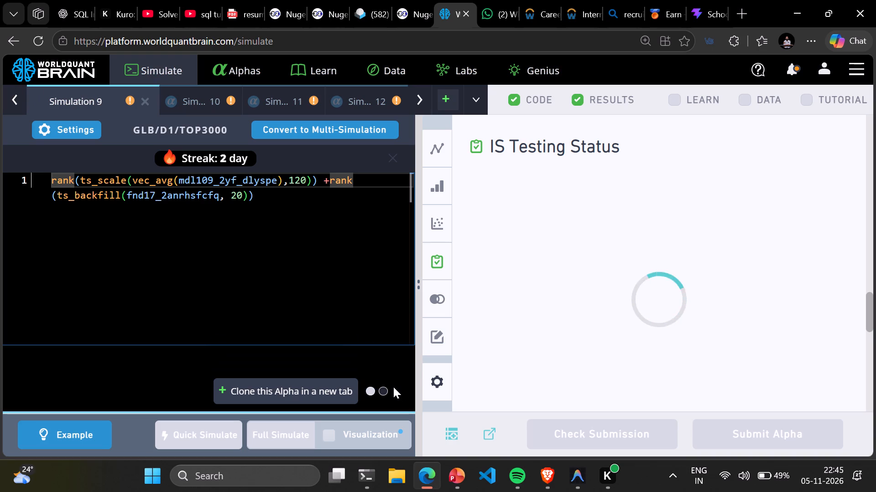
left_click_drag(419, 292, 422, 292)
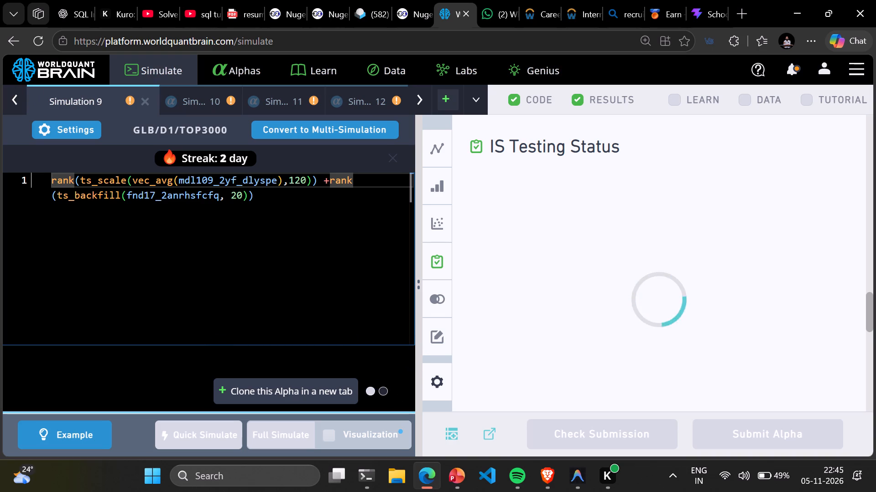
left_click_drag(422, 292, 431, 294)
left_click(242, 234)
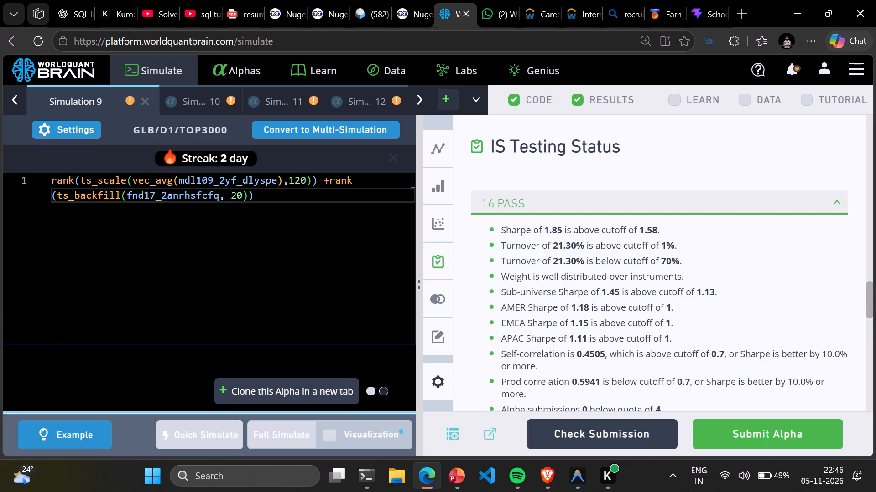
Review the IS Testing Status of Simulations 9 to 12, examining the passed tests and warnings of Simulation 11 and the passed tests of Simulation 12.
left_click(498, 206)
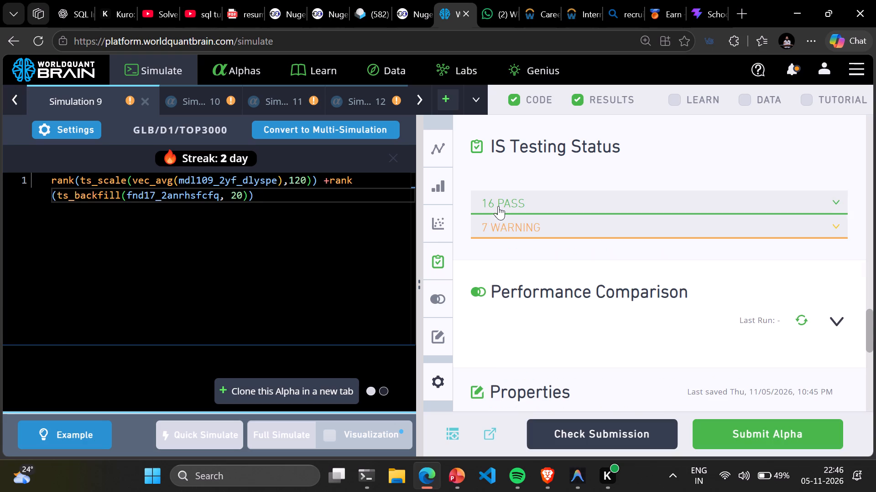
left_click(199, 99)
left_click(269, 96)
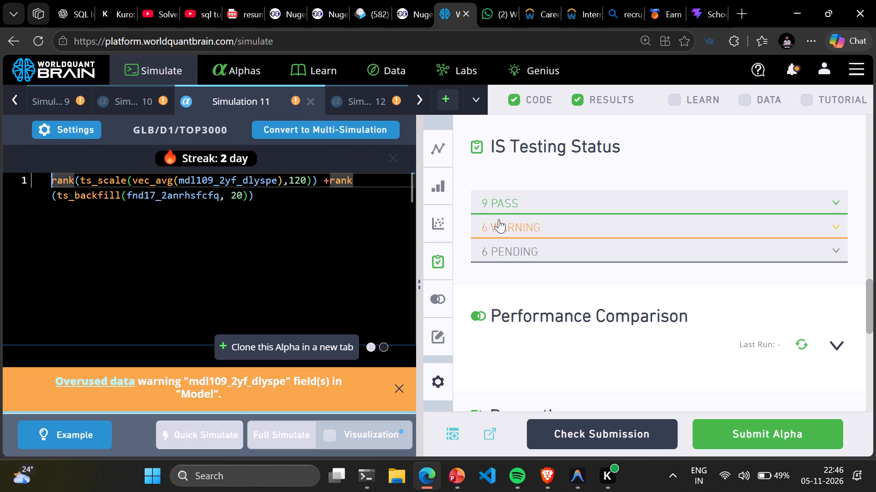
left_click(498, 200)
left_click(498, 199)
left_click(500, 225)
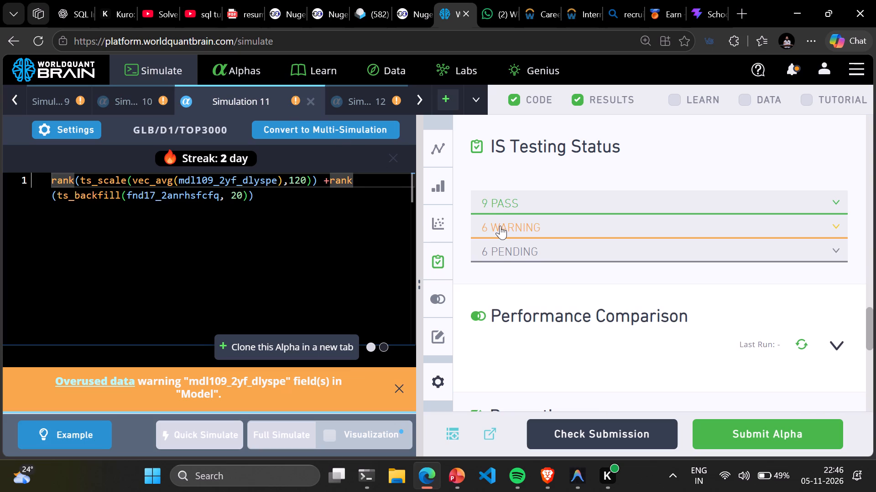
left_click(379, 93)
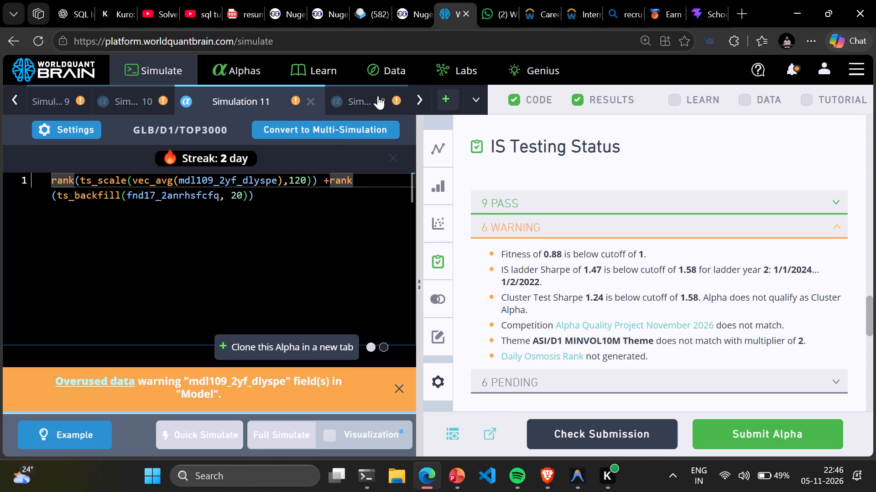
left_click(516, 201)
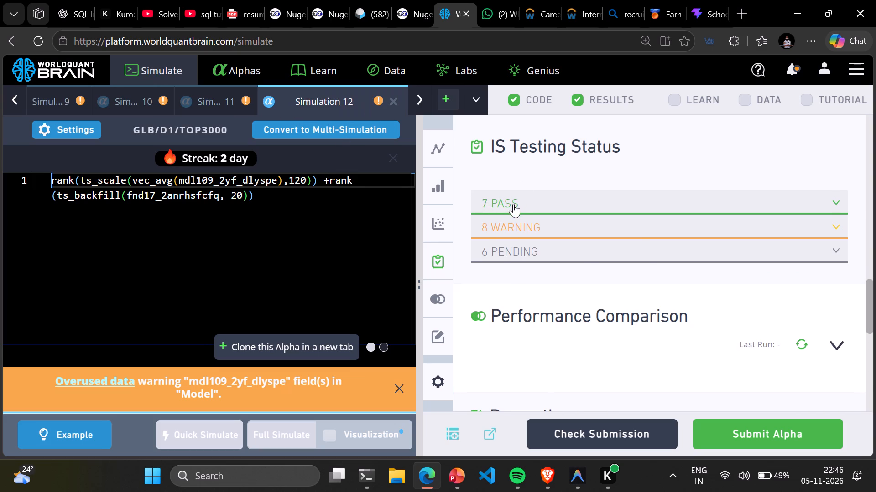
left_click(509, 200)
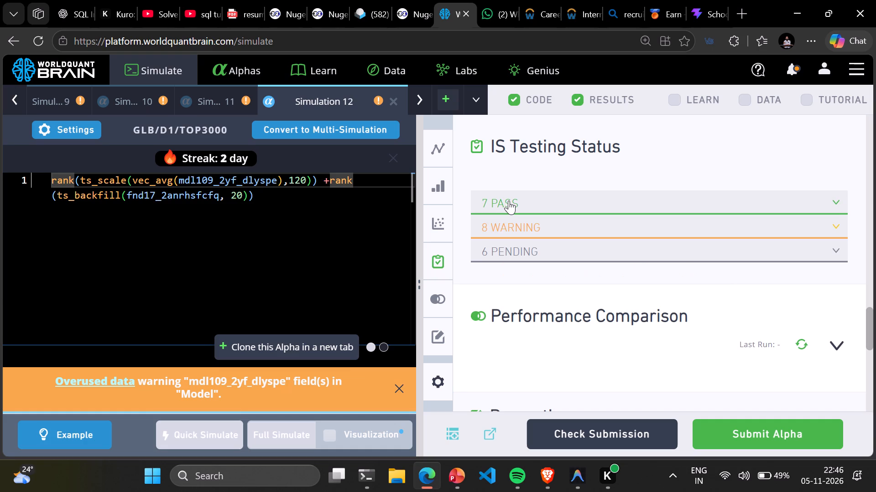
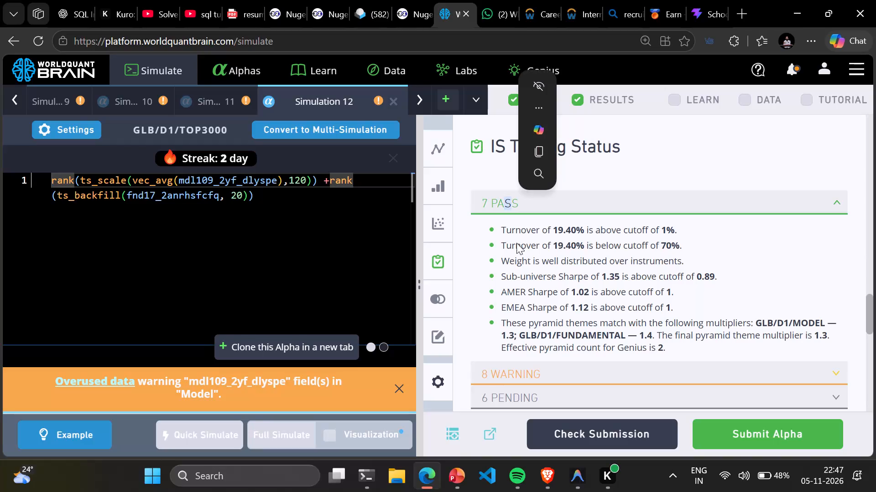
Examine the warnings in Simulation 12's IS Testing Status.
scroll(541, 279, "down", 3)
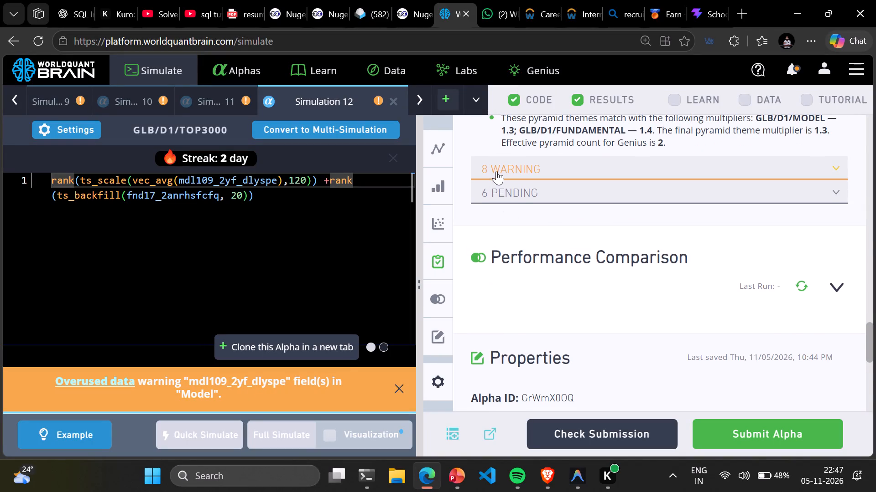
left_click(493, 169)
scroll(549, 245, "down", 7)
scroll(547, 246, "up", 1)
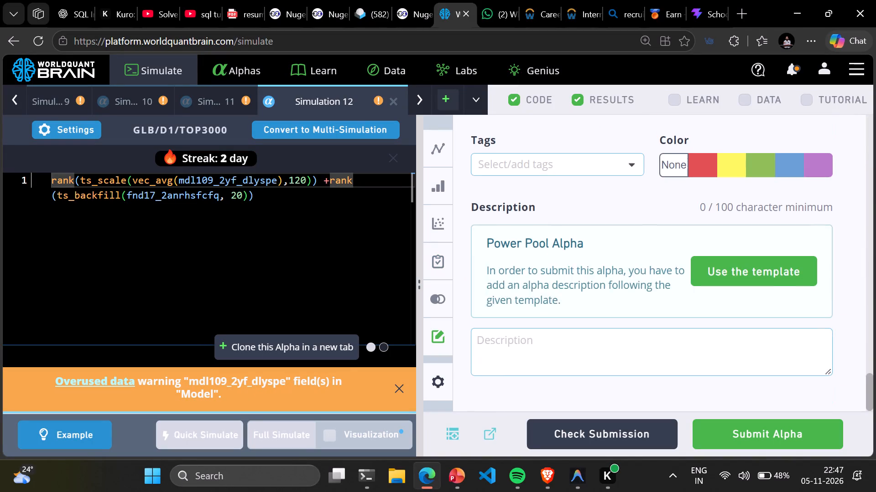
scroll(547, 246, "up", 2)
scroll(550, 261, "down", 1)
scroll(550, 261, "up", 6)
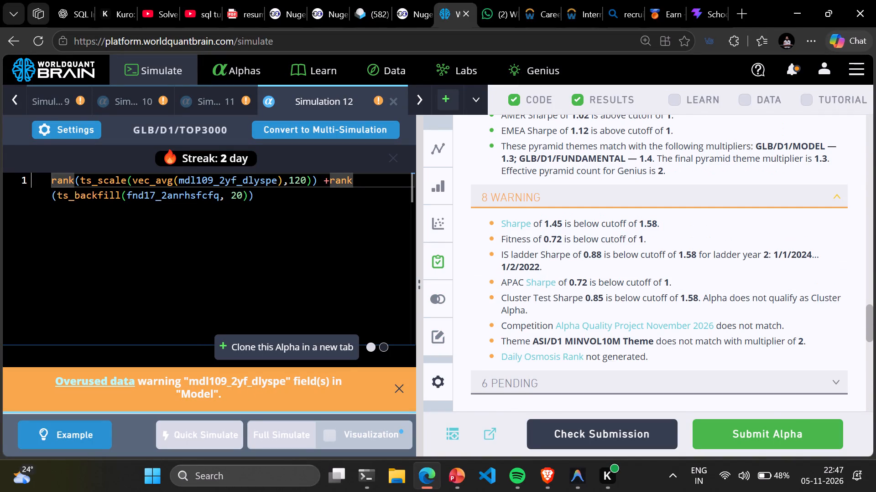
Apply the Power Pool description template to Simulation 12 and fill Idea and Rationale for data used with the sentence "In order to submit this alpha…".
scroll(563, 231, "down", 7)
left_click(716, 340)
scroll(628, 282, "down", 6)
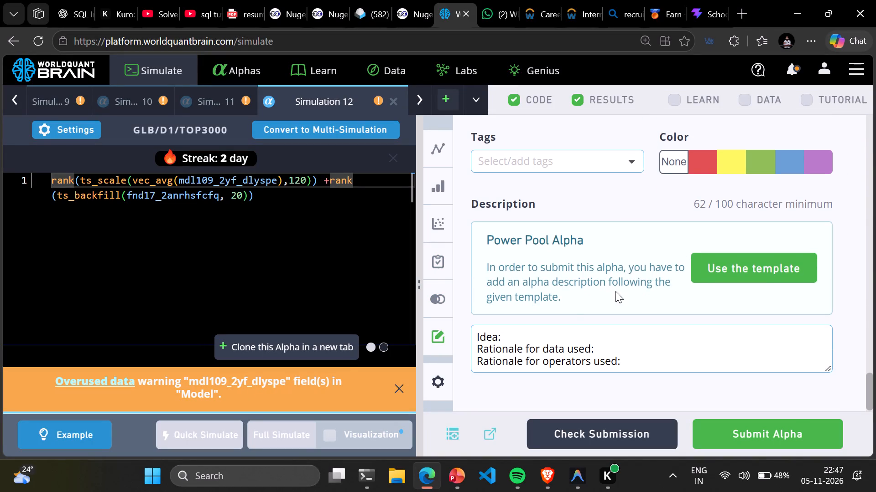
left_click_drag(580, 306, 480, 267)
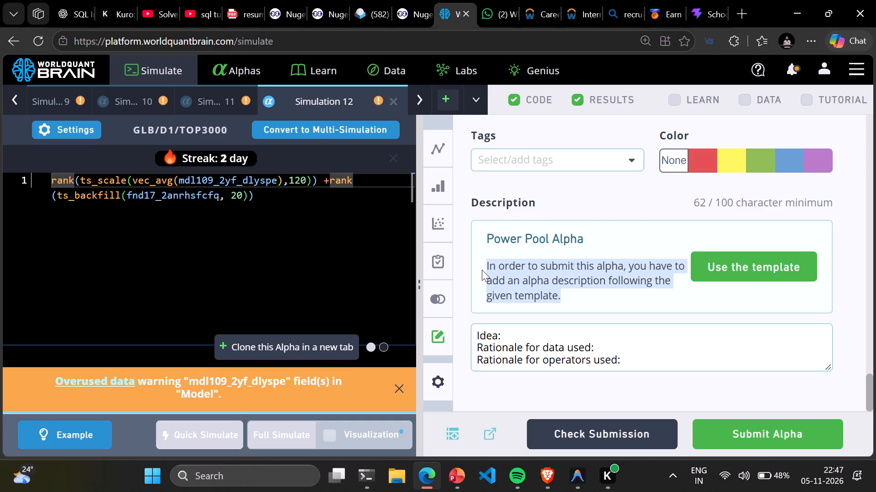
key("ctrl+c")
left_click(543, 323)
key("ctrl+v")
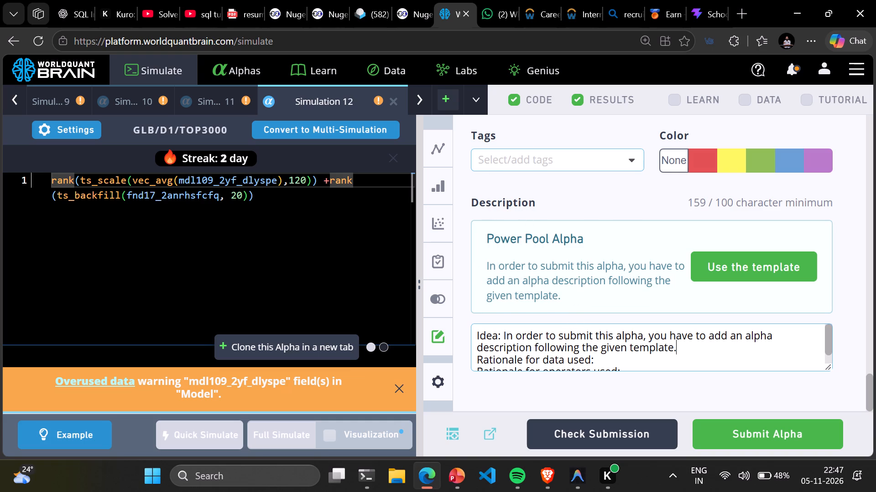
left_click(636, 358)
left_click(609, 357)
key("ctrl+v")
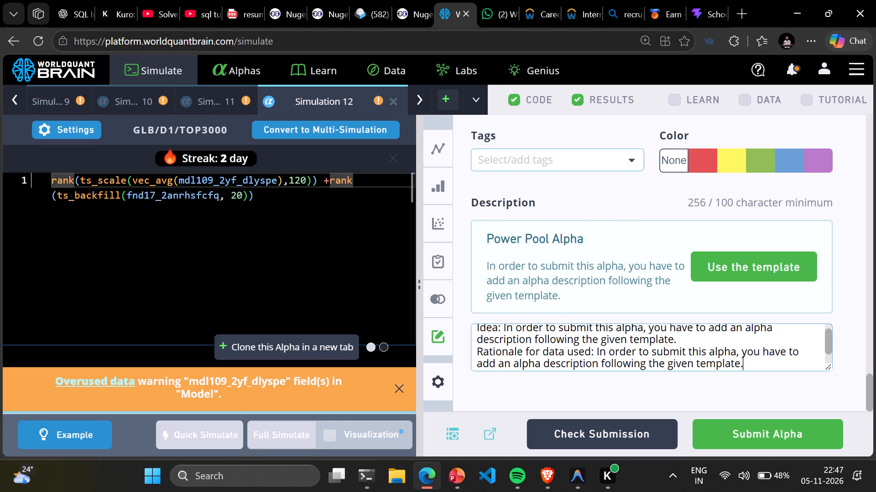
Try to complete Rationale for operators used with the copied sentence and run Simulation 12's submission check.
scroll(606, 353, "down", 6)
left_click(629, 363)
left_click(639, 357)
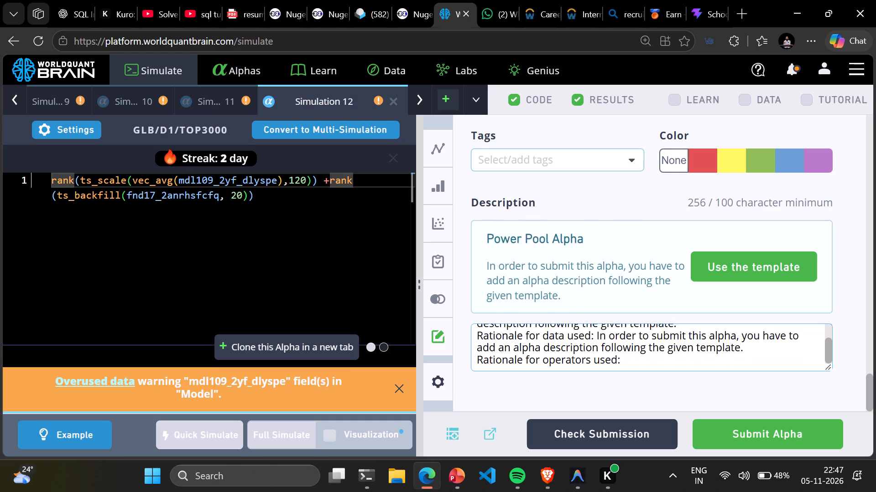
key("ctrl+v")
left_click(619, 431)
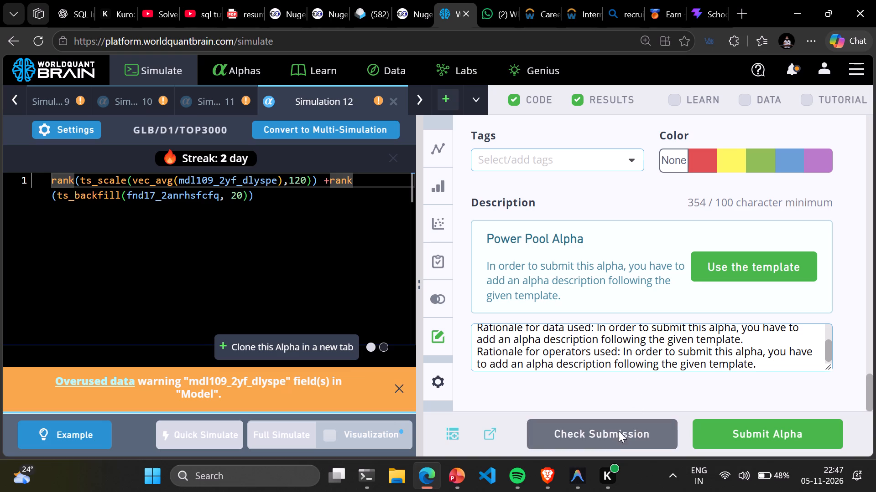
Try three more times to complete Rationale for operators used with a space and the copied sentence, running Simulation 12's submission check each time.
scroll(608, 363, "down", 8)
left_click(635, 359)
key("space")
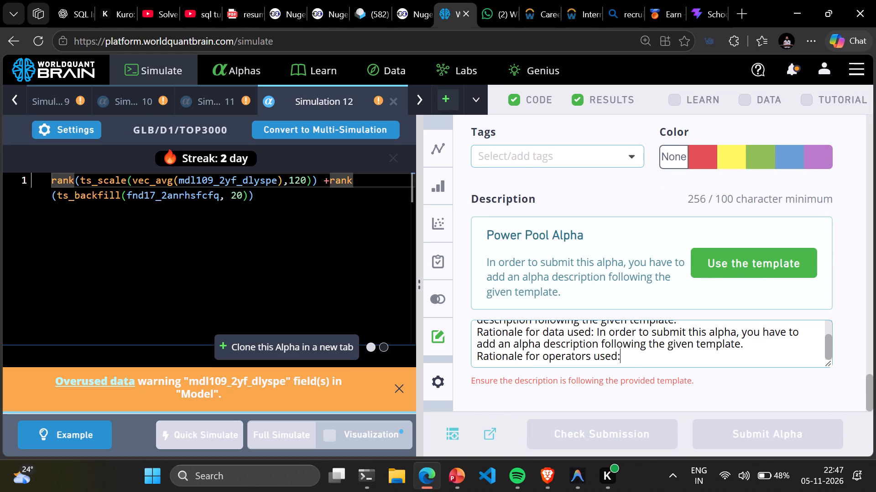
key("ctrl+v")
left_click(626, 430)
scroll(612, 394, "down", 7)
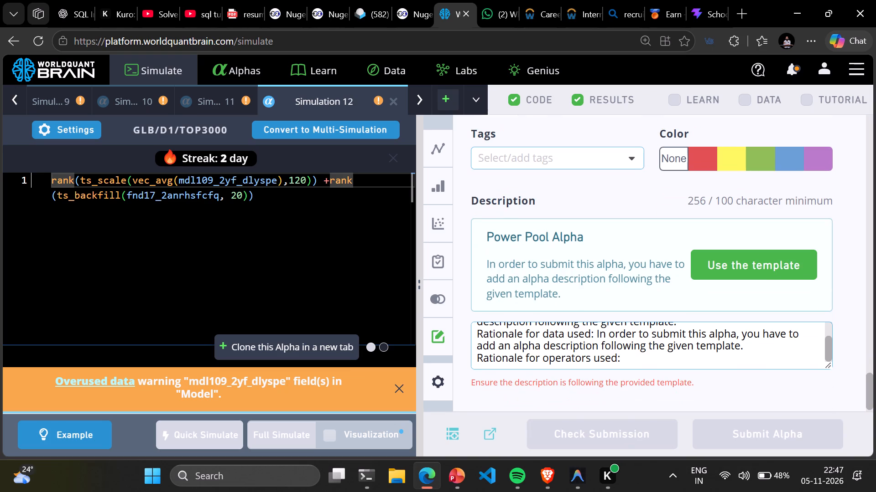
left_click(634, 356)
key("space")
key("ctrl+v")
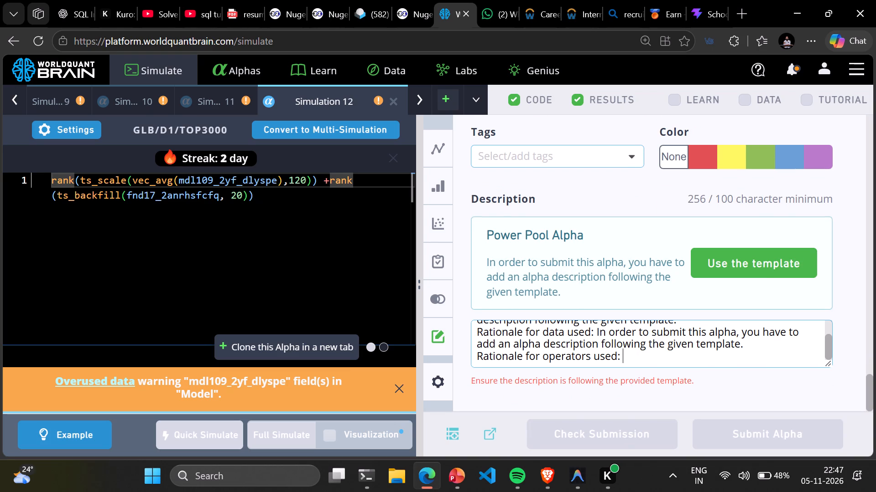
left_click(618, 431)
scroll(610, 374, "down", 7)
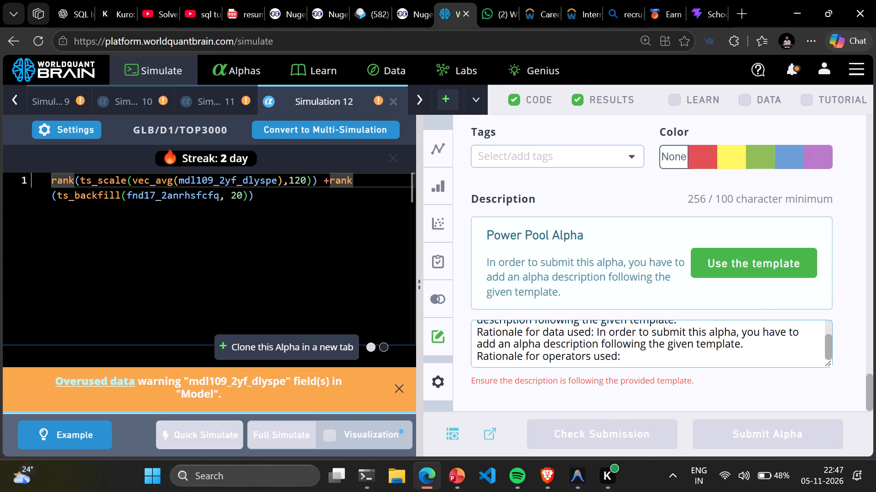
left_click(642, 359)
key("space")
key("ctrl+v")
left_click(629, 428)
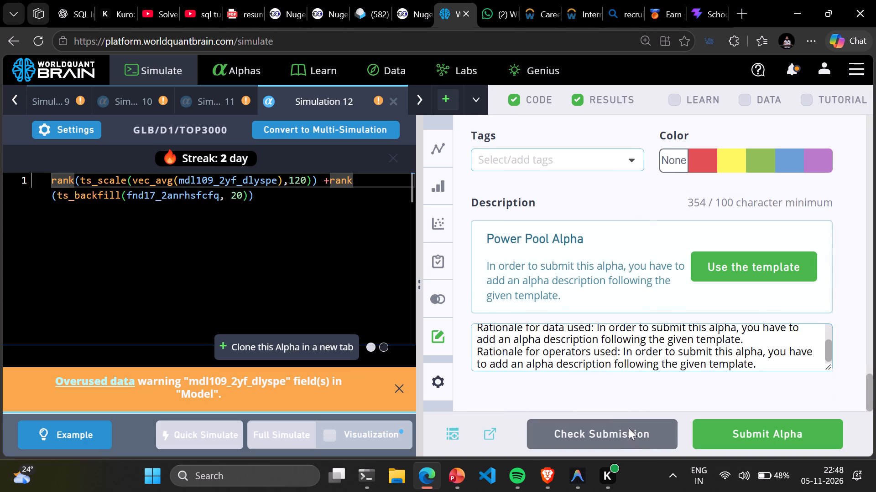
Complete Rationale for operators used with a space and the copied sentence, and run Simulation 12's submission check.
scroll(610, 397, "down", 7)
left_click(643, 356)
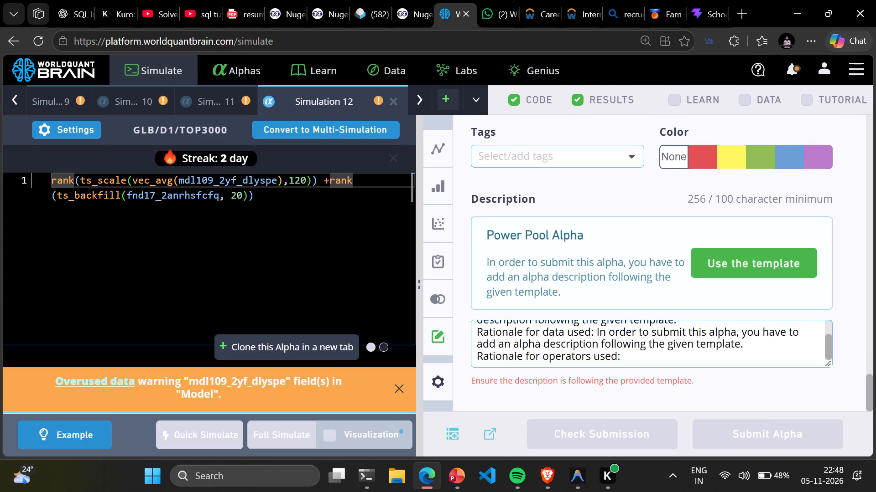
key("space")
key("ctrl+v")
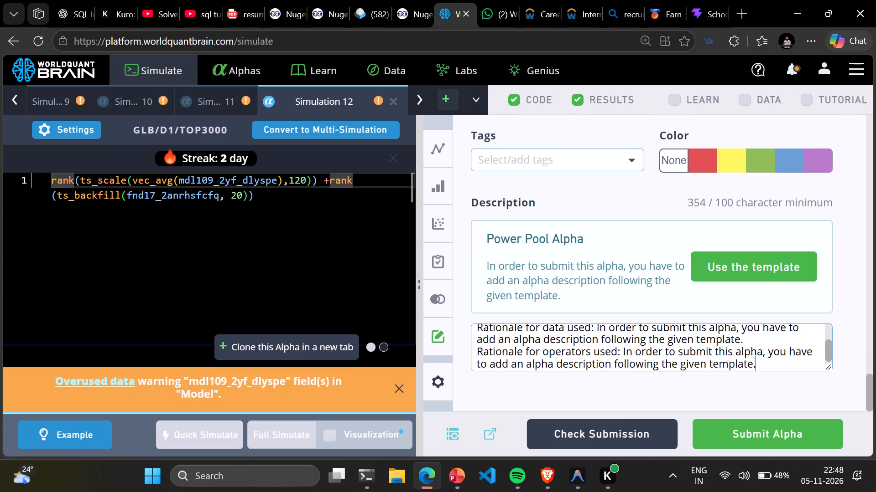
left_click(626, 430)
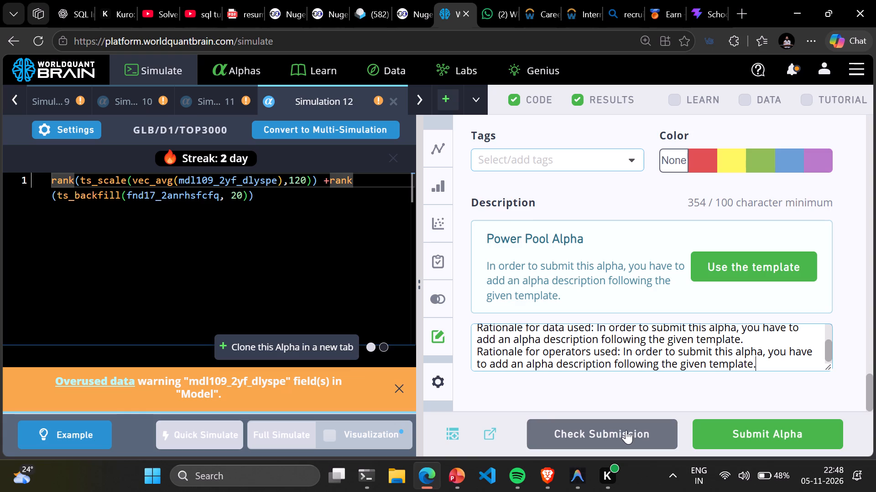
Dismiss Simulation 12's overused data warning.
left_click(396, 391)
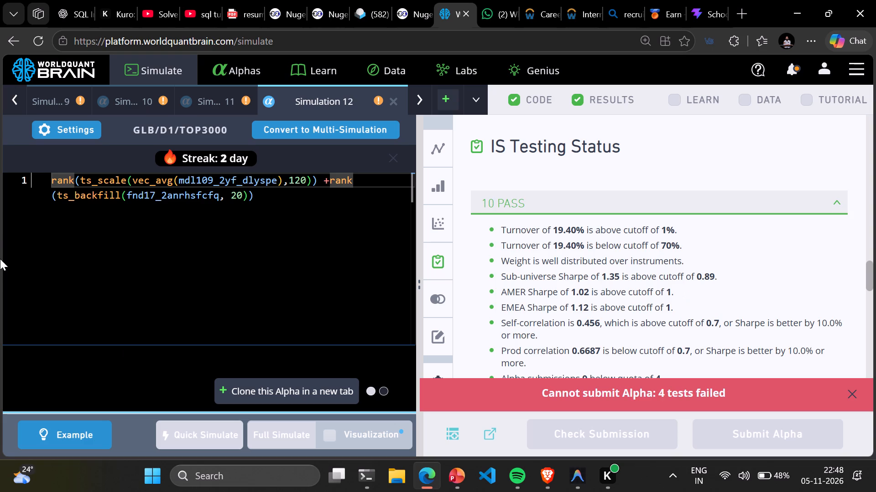
Compare the IS Testing Status of Simulations 3, 4 and 5, examining the warnings and passed tests of Simulation 5.
triple_click(16, 97)
triple_click(16, 97)
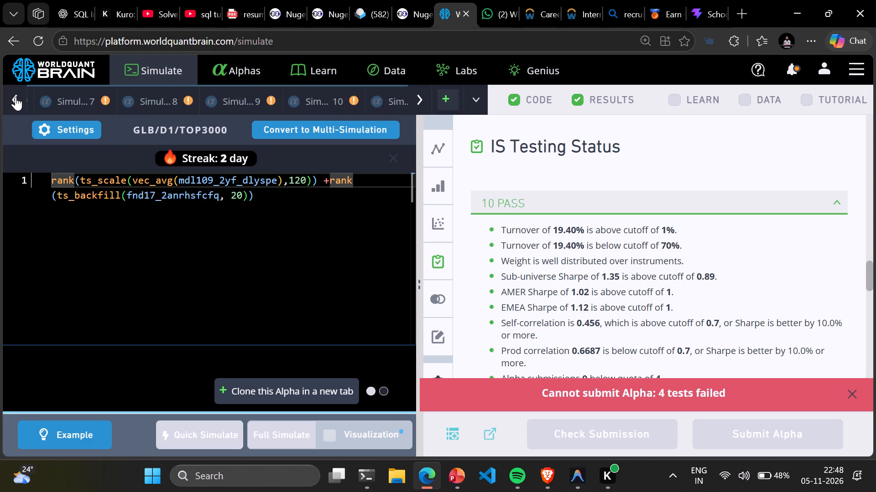
triple_click(16, 97)
triple_click(15, 97)
double_click(15, 97)
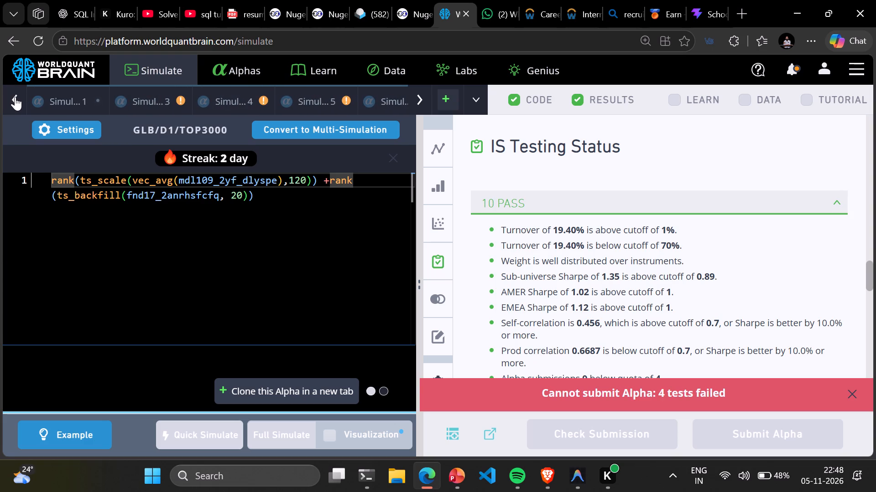
triple_click(15, 97)
left_click(173, 97)
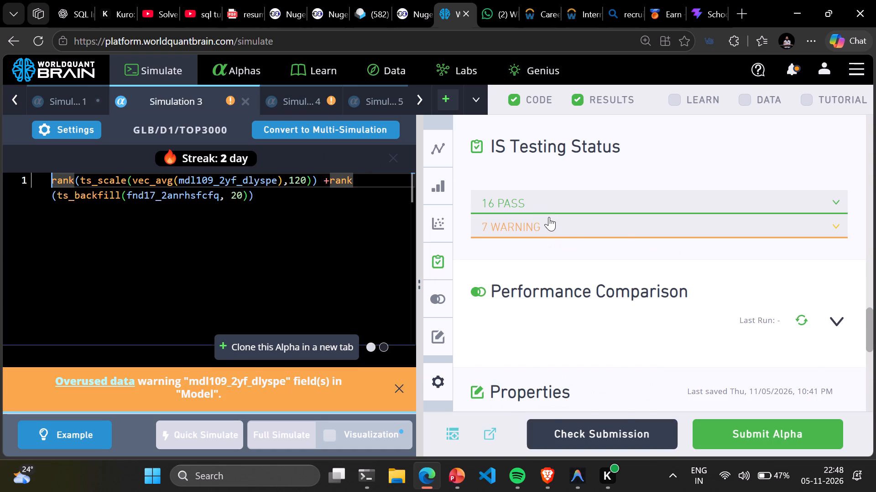
left_click(539, 214)
left_click(296, 96)
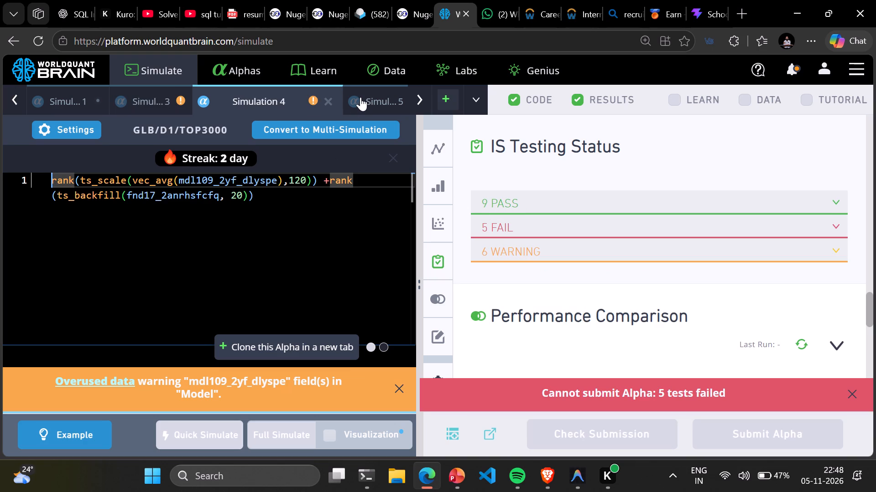
left_click(360, 97)
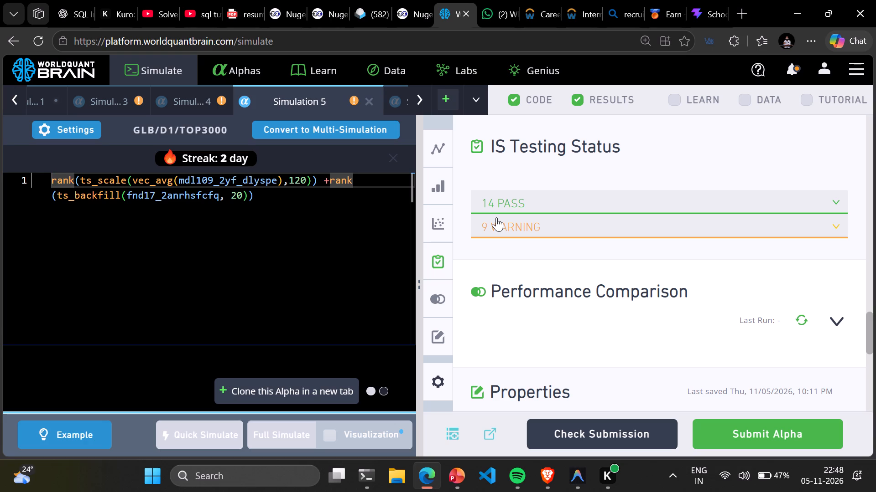
left_click(496, 217)
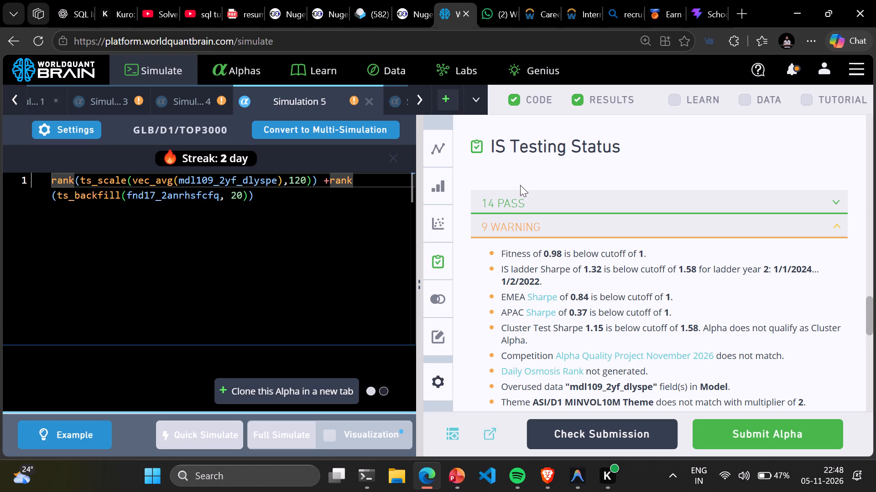
left_click(517, 204)
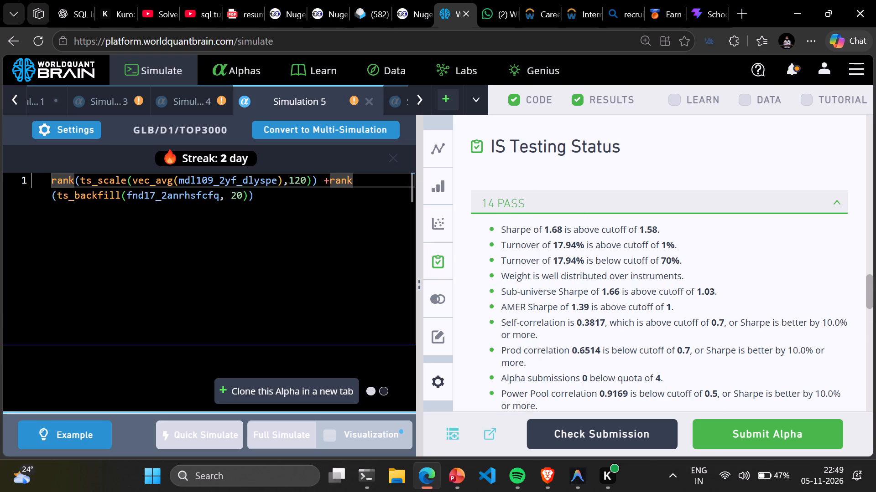